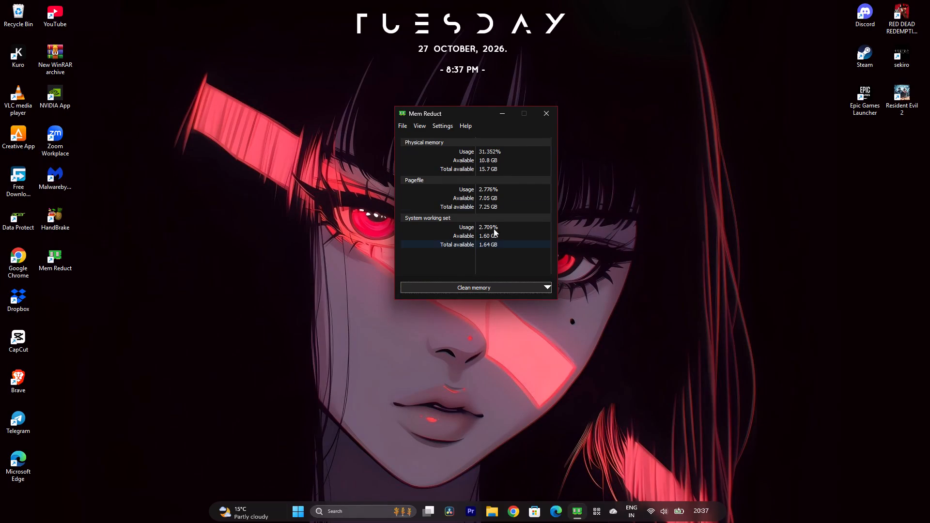
pyautogui.rightClick(556, 117)
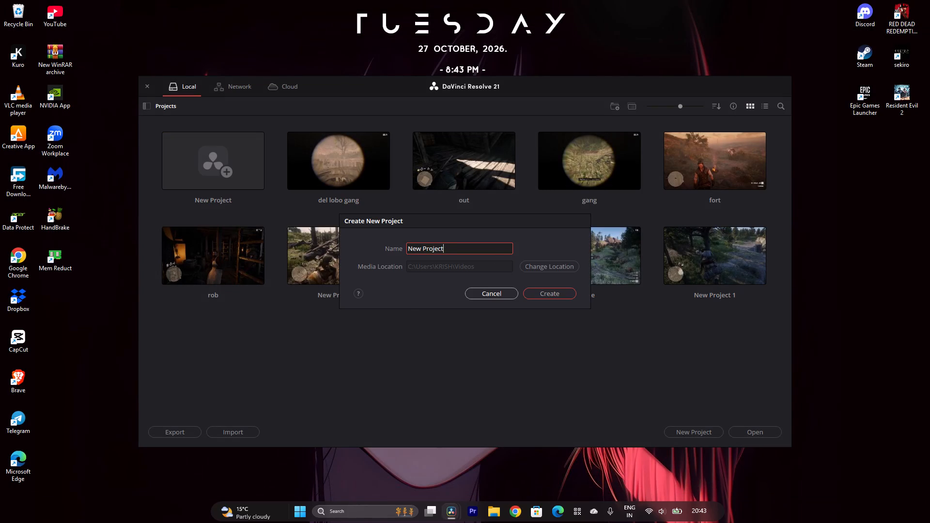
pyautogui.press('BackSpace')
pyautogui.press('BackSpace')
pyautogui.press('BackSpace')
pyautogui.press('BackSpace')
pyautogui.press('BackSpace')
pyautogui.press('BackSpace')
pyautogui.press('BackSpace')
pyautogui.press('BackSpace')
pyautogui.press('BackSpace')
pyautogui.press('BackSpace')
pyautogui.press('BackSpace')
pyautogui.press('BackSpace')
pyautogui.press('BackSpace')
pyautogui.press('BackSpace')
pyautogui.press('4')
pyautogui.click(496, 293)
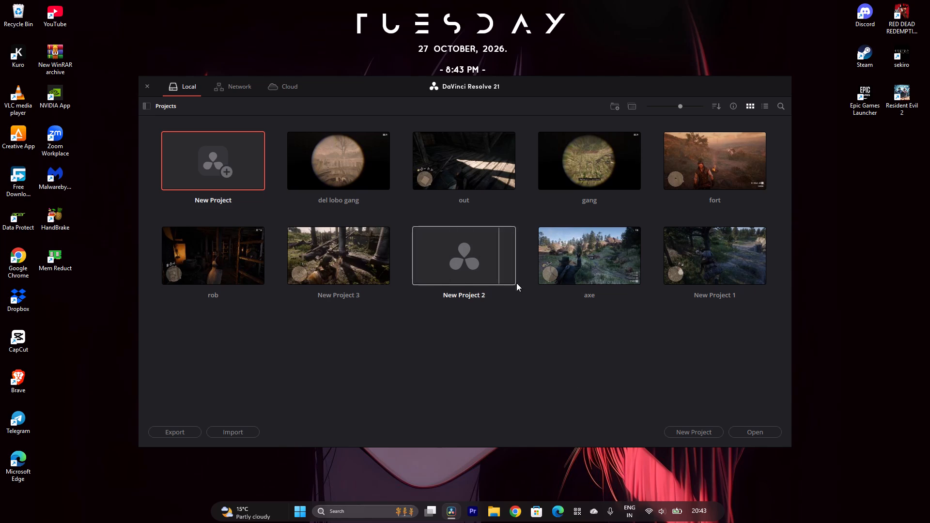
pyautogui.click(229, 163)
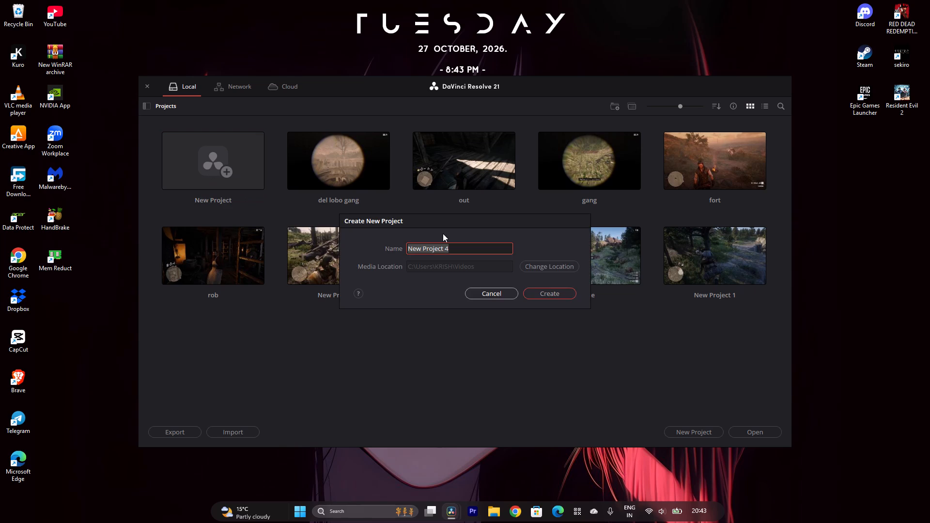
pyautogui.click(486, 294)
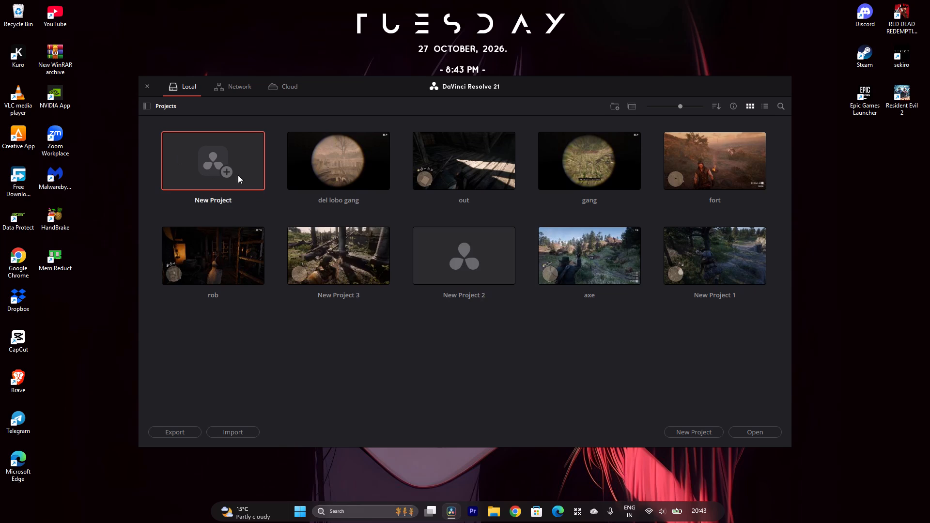
# Create a new DaVinci Resolve project named 4.
pyautogui.click(238, 175)
pyautogui.press('BackSpace')
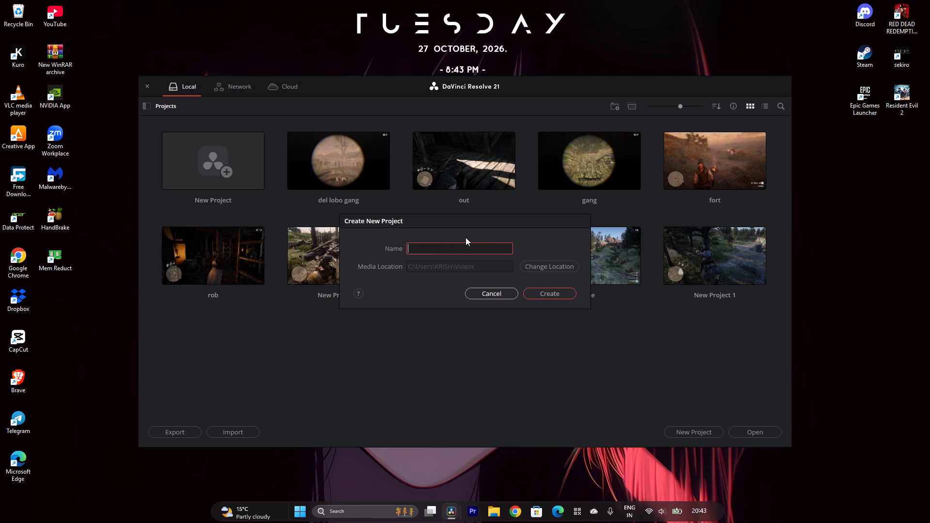
pyautogui.press('4')
pyautogui.click(557, 289)
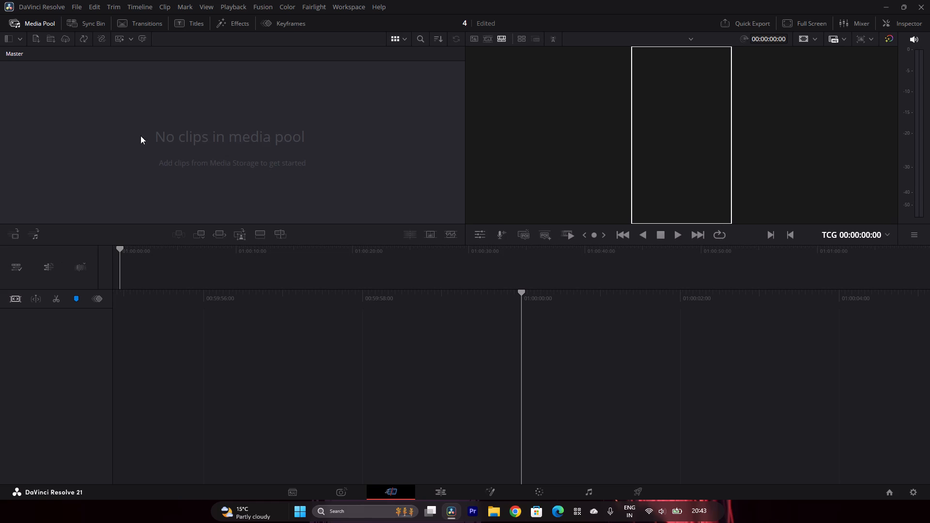
# Import today's speechma voiceover file from the Downloads folder into the project's media pool.
pyautogui.click(492, 513)
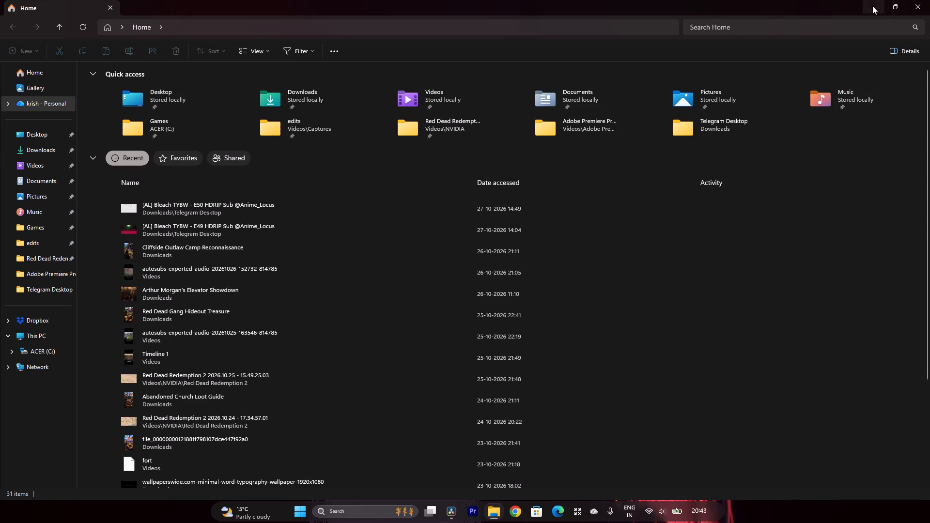
pyautogui.click(893, 2)
pyautogui.click(48, 461)
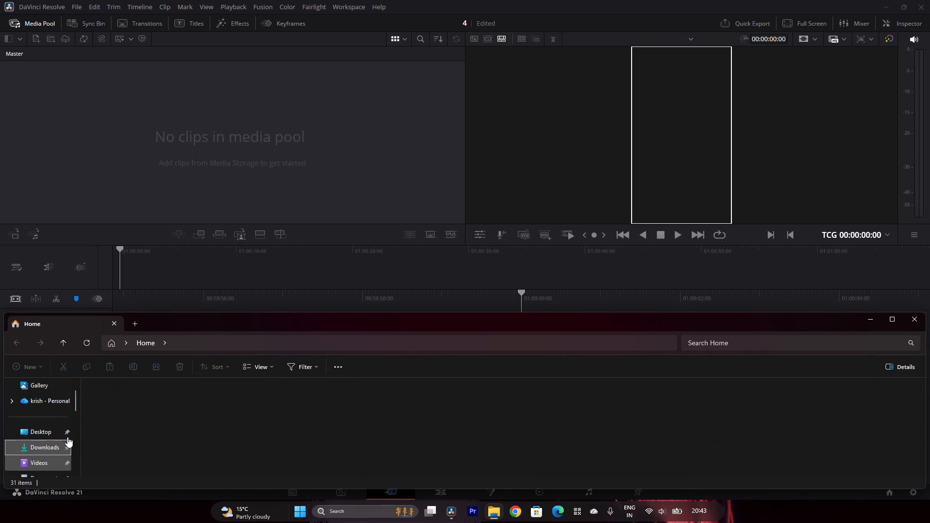
pyautogui.moveTo(108, 411); pyautogui.dragTo(92, 181)
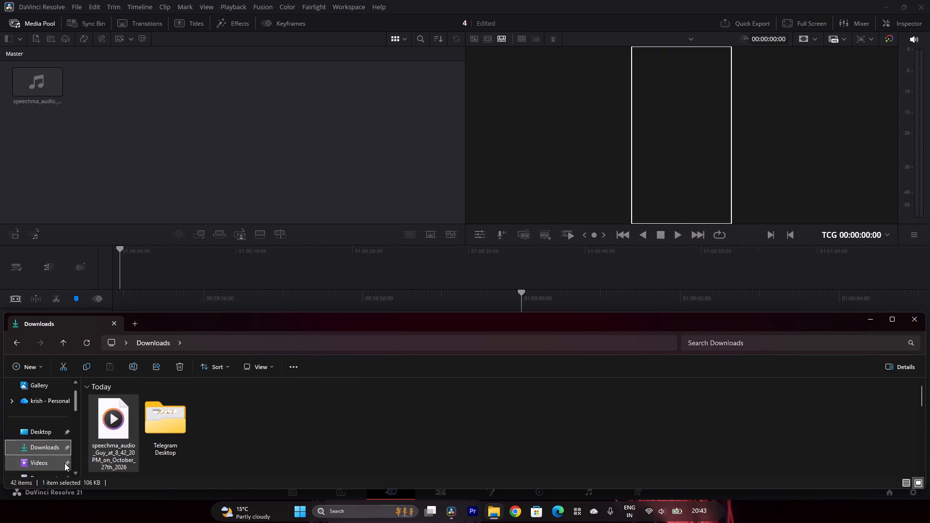
# Import the "AUDIO EDIT BY TWI..." audio track from the edits folder into the media pool.
pyautogui.scroll(-1, 62, 464)
pyautogui.click(45, 403)
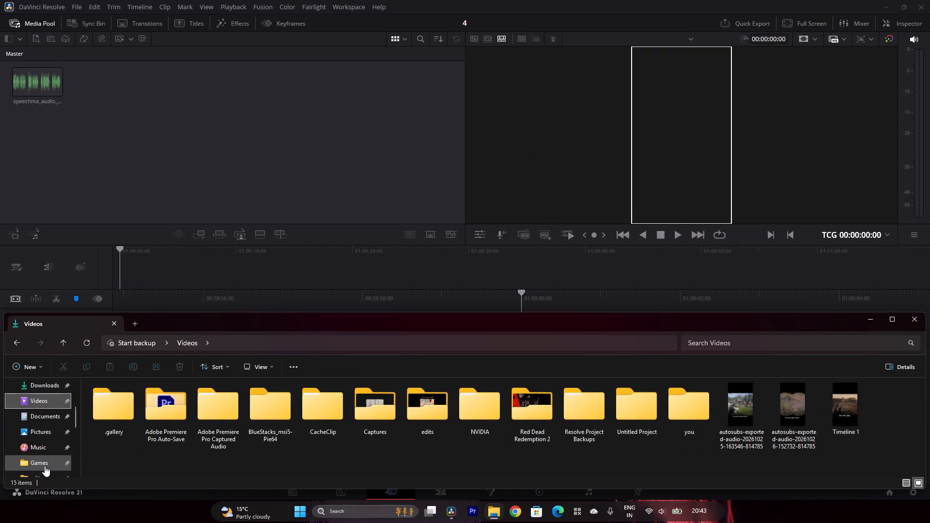
pyautogui.scroll(-1, 47, 451)
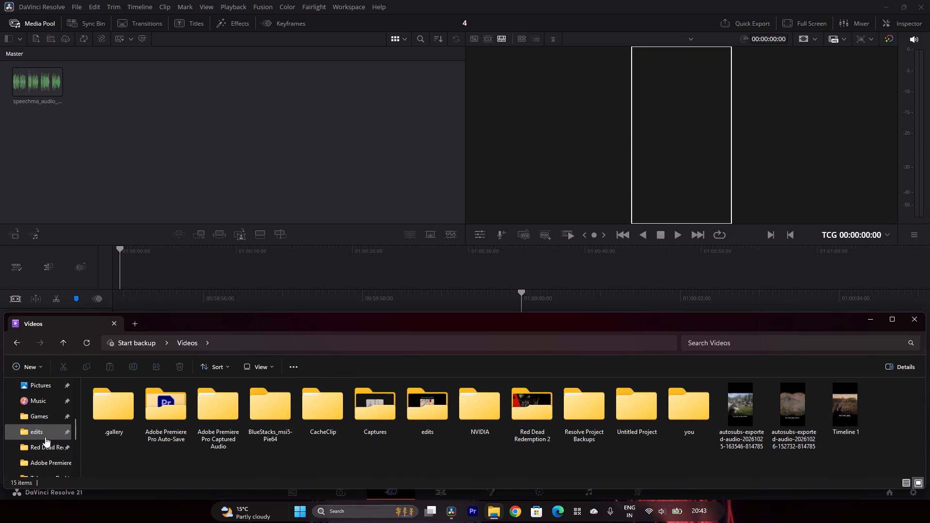
pyautogui.click(45, 437)
pyautogui.moveTo(133, 398); pyautogui.dragTo(100, 158)
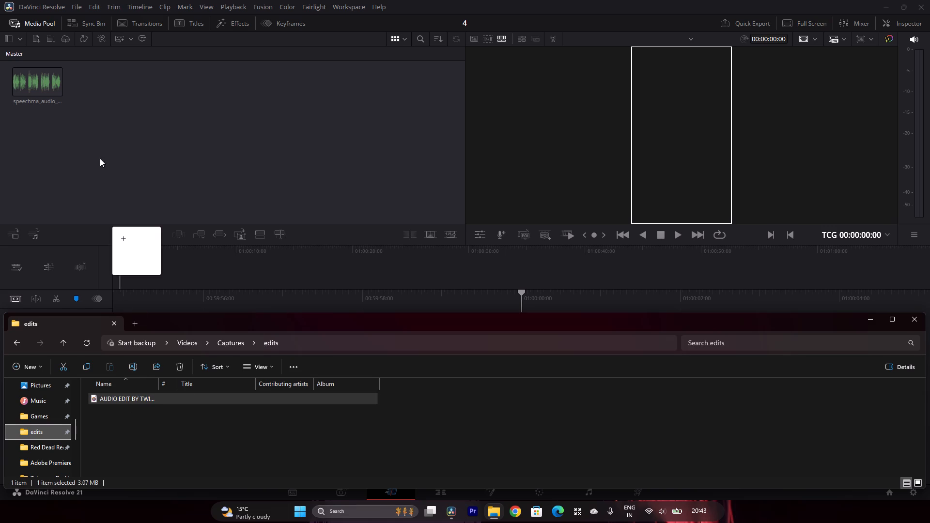
# Import the gameplay recording Red Dead Redemption 2 2026.10.27 - 12.33.12.01 from the NVIDIA captures folder into the media pool.
pyautogui.scroll(-1, 45, 450)
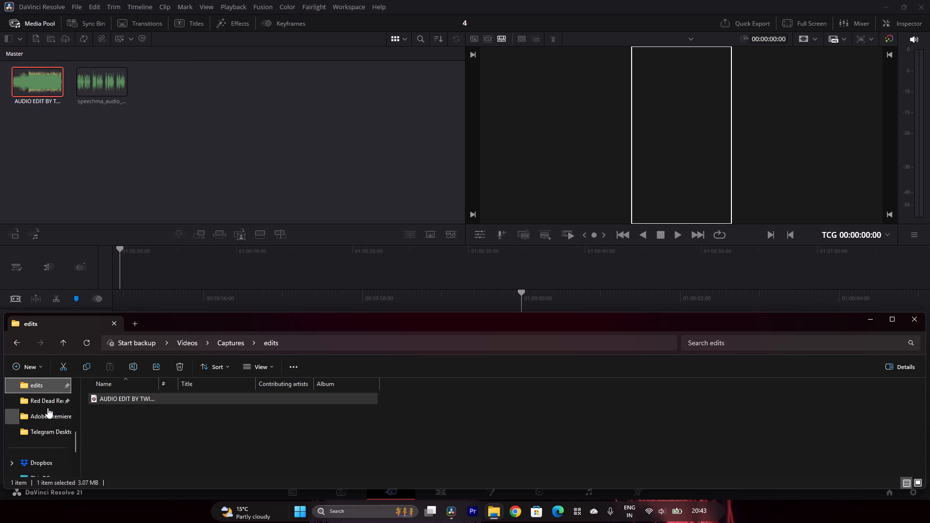
pyautogui.click(47, 405)
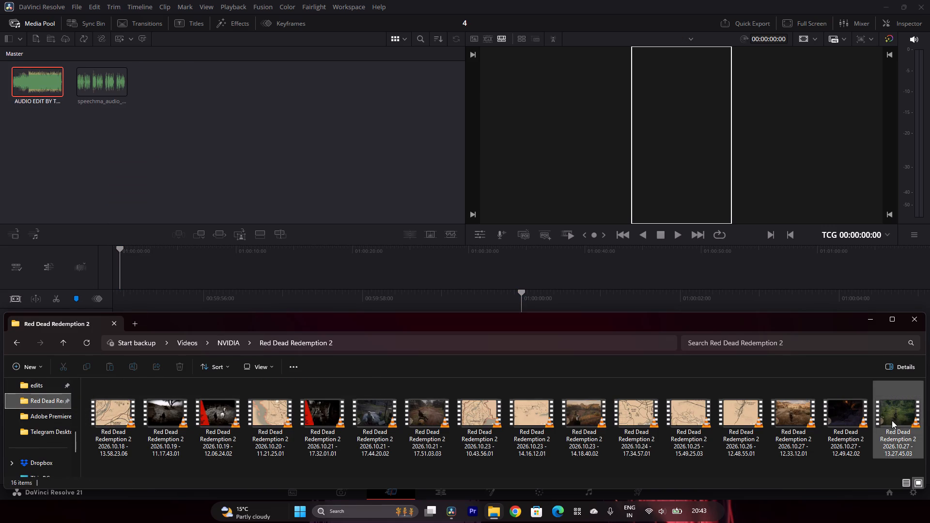
pyautogui.scroll(2, 895, 418)
pyautogui.scroll(-3, 895, 418)
pyautogui.scroll(-2, 751, 455)
pyautogui.click(893, 423)
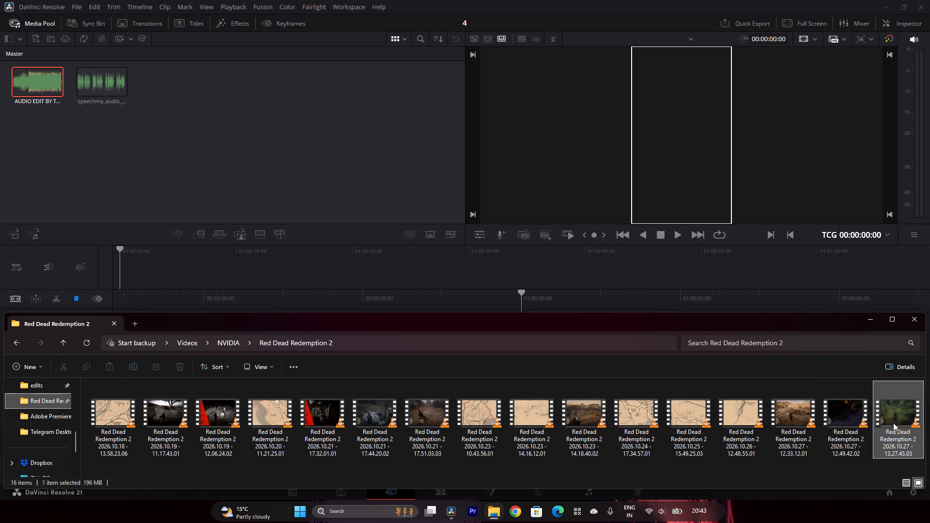
pyautogui.moveTo(845, 432); pyautogui.dragTo(339, 114)
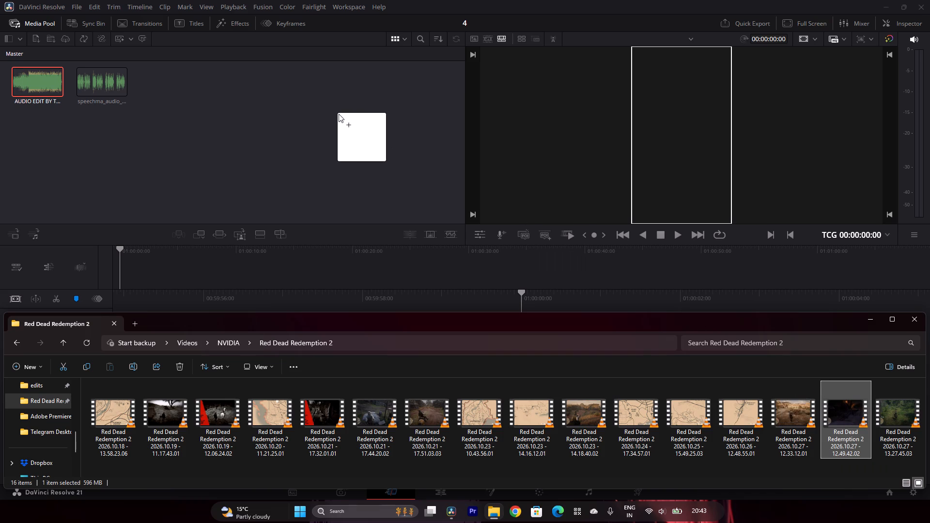
pyautogui.moveTo(339, 114); pyautogui.dragTo(853, 427)
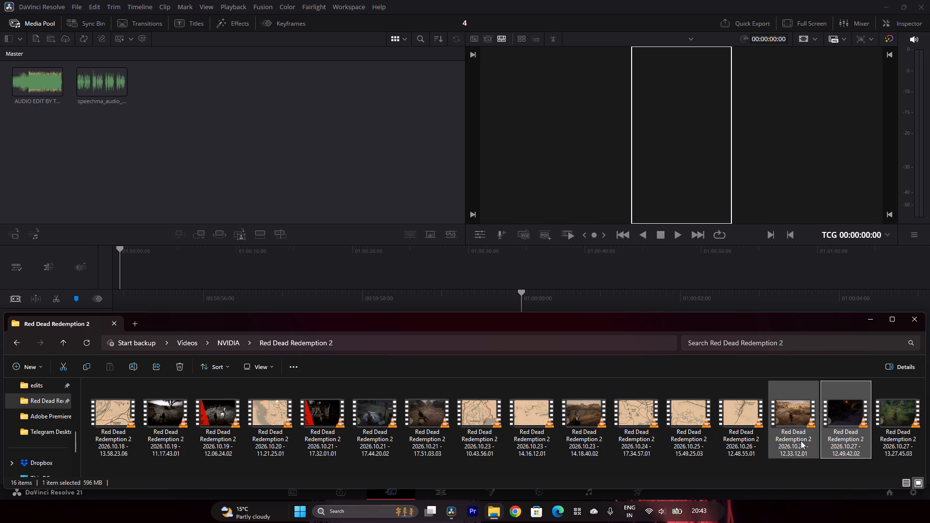
pyautogui.moveTo(787, 426); pyautogui.dragTo(300, 111)
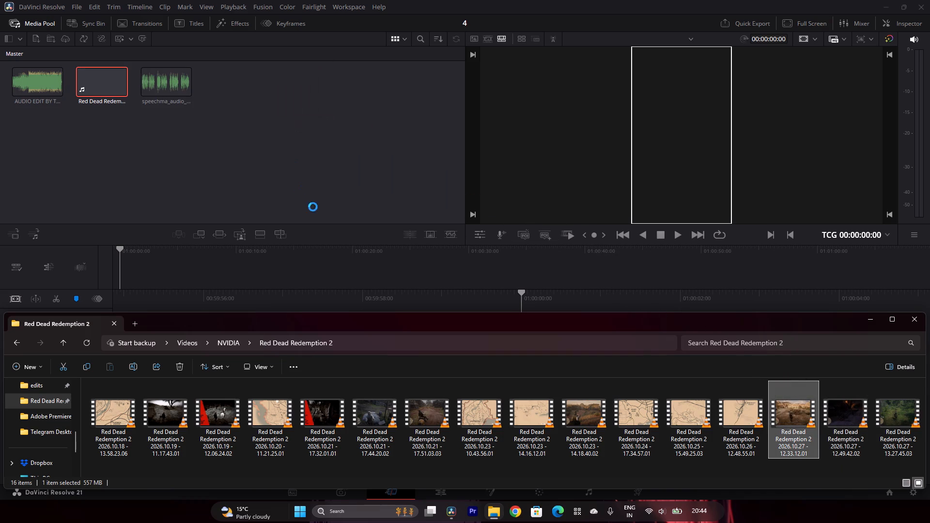
# Import the gameplay recording Red Dead Redemption 2 2026.10.27 - 12.49.42.02 into the media pool and close the file window.
pyautogui.moveTo(850, 413); pyautogui.dragTo(404, 159)
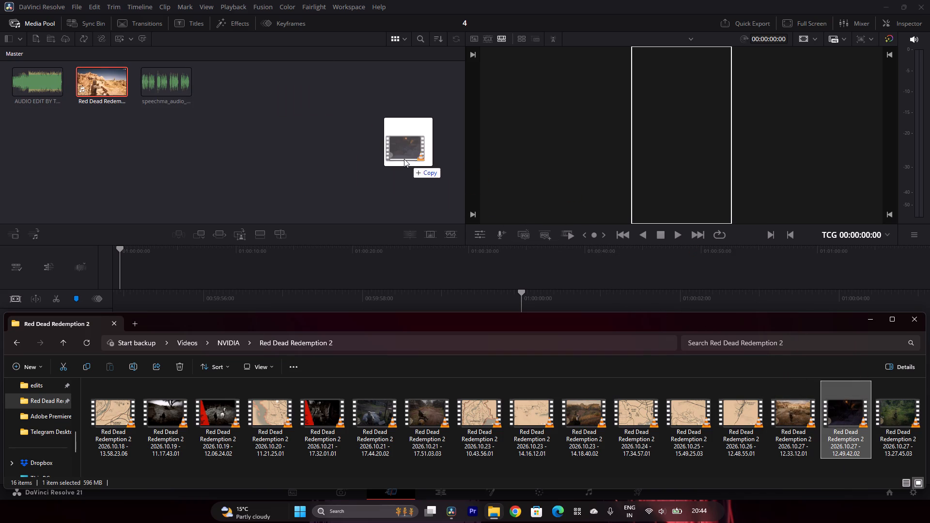
pyautogui.moveTo(404, 159); pyautogui.dragTo(367, 127)
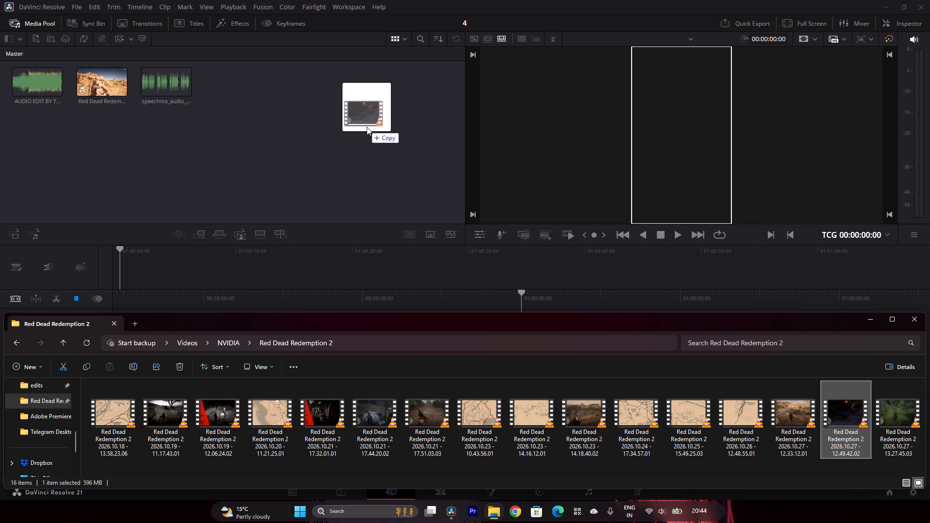
pyautogui.moveTo(367, 127); pyautogui.dragTo(358, 136)
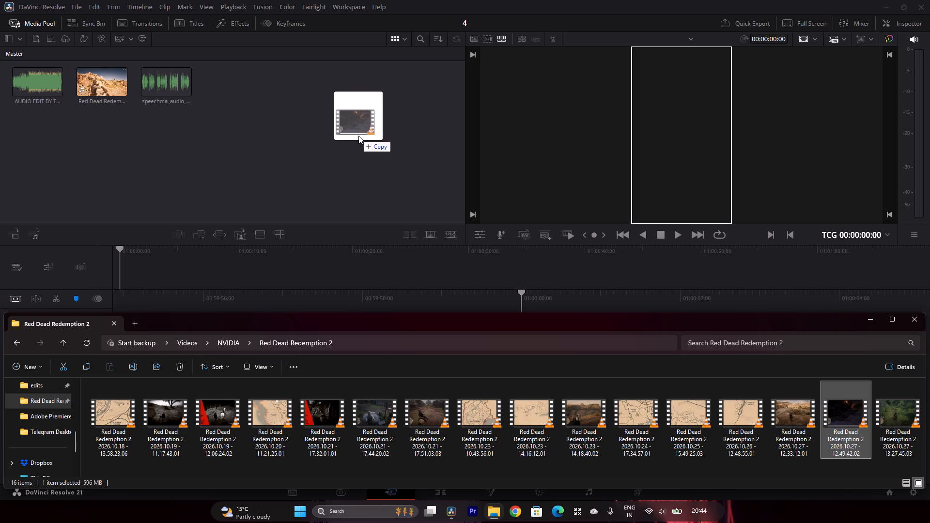
pyautogui.moveTo(358, 136); pyautogui.dragTo(358, 117)
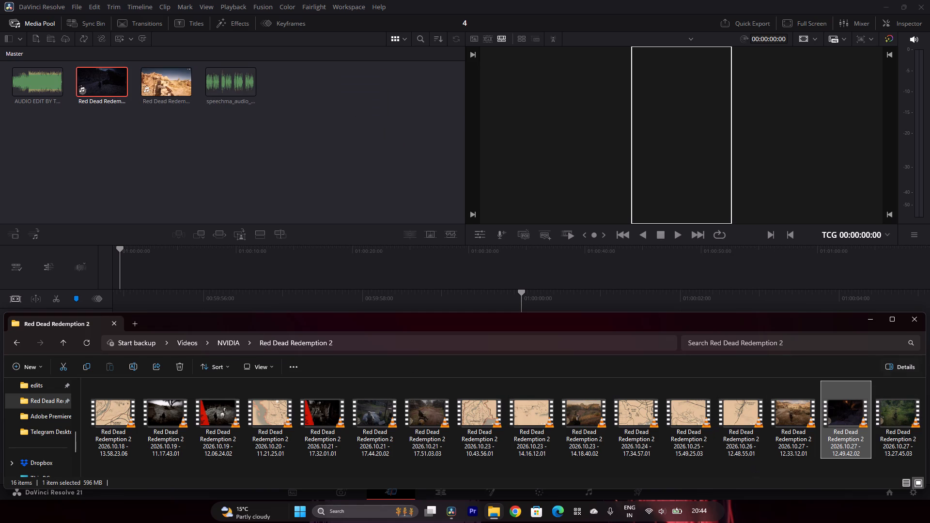
pyautogui.click(916, 320)
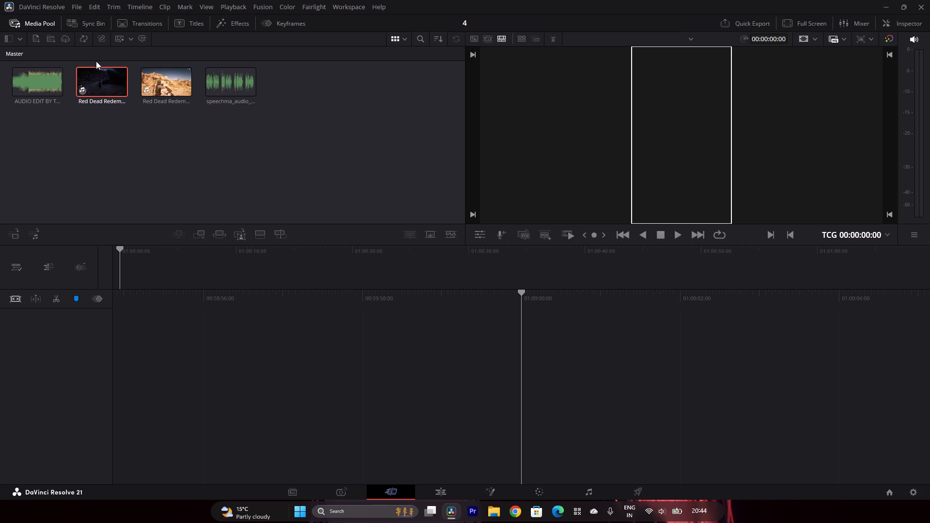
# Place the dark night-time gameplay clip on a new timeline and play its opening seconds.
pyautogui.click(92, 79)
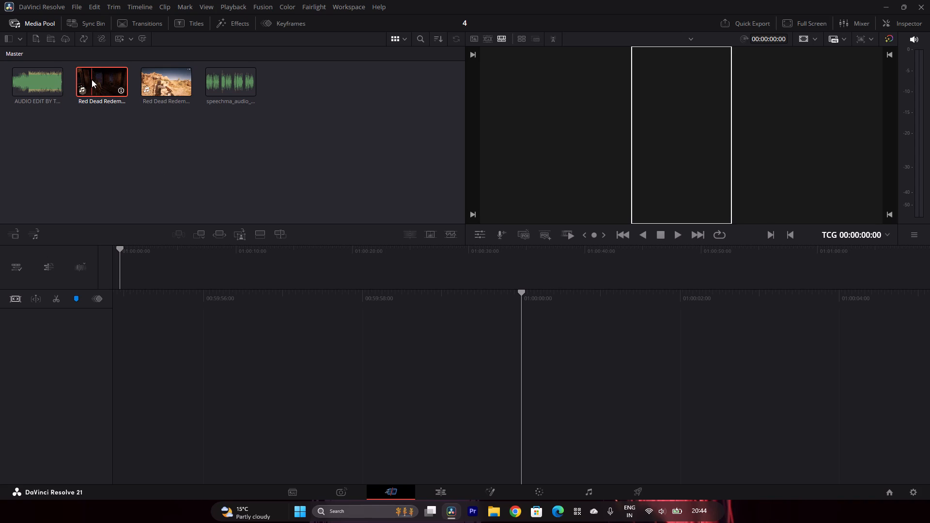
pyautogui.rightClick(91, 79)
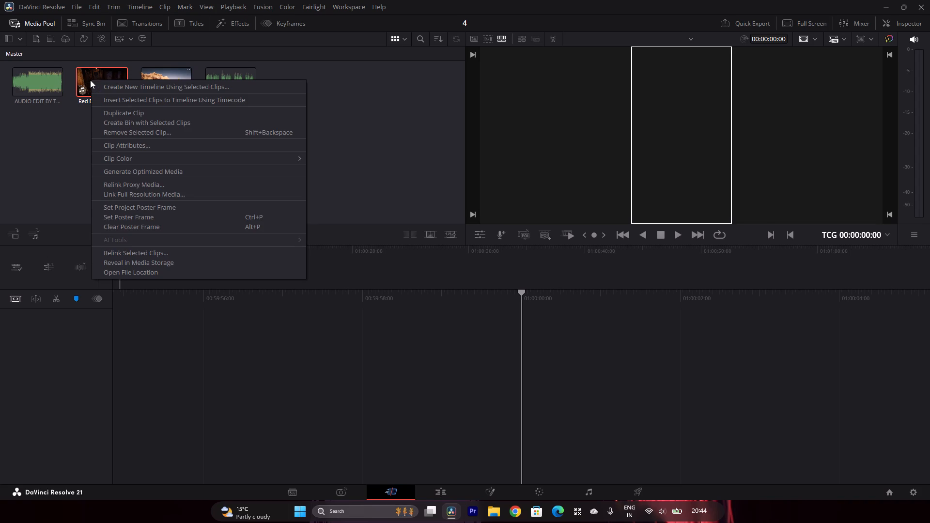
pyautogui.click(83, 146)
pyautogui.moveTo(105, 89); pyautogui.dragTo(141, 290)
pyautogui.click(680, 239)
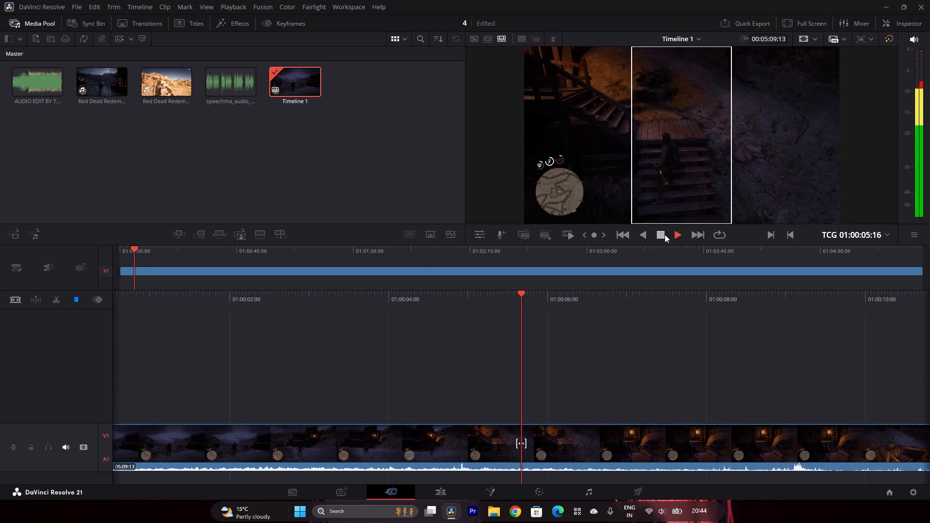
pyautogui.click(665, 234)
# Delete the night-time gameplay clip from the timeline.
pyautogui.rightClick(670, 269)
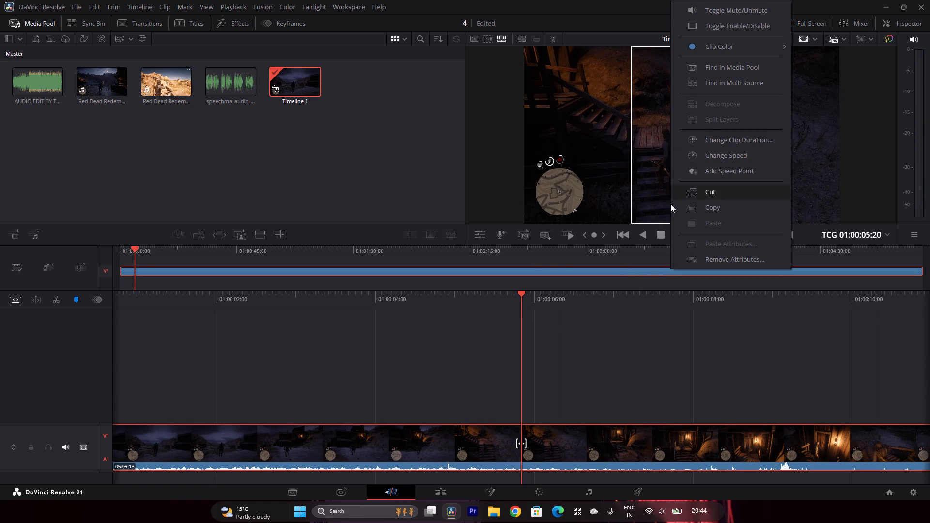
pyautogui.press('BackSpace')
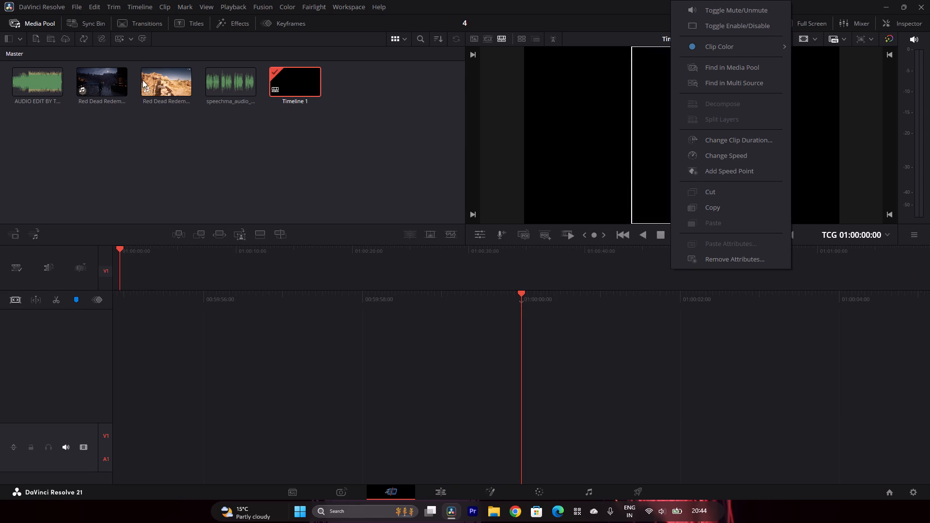
# Place the daytime desert gameplay clip at the start of the timeline and play its opening section.
pyautogui.moveTo(168, 83); pyautogui.dragTo(148, 270)
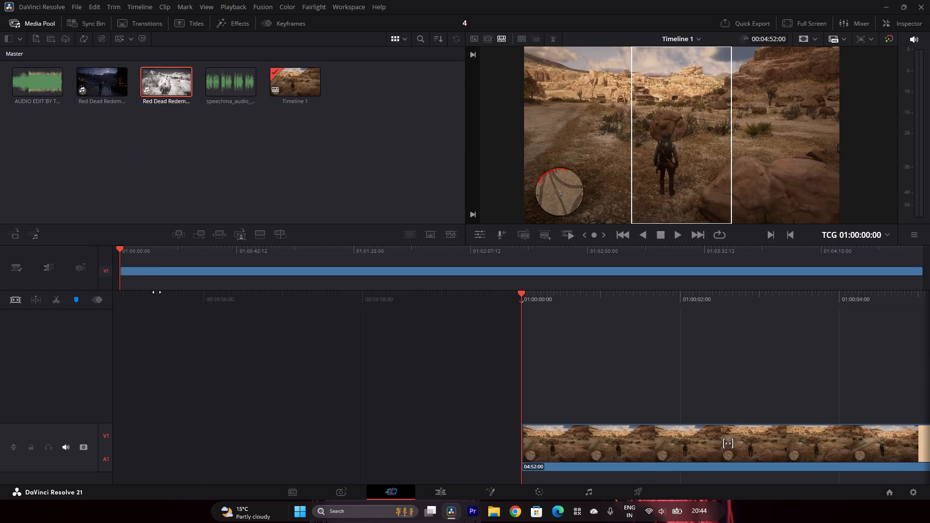
pyautogui.click(679, 236)
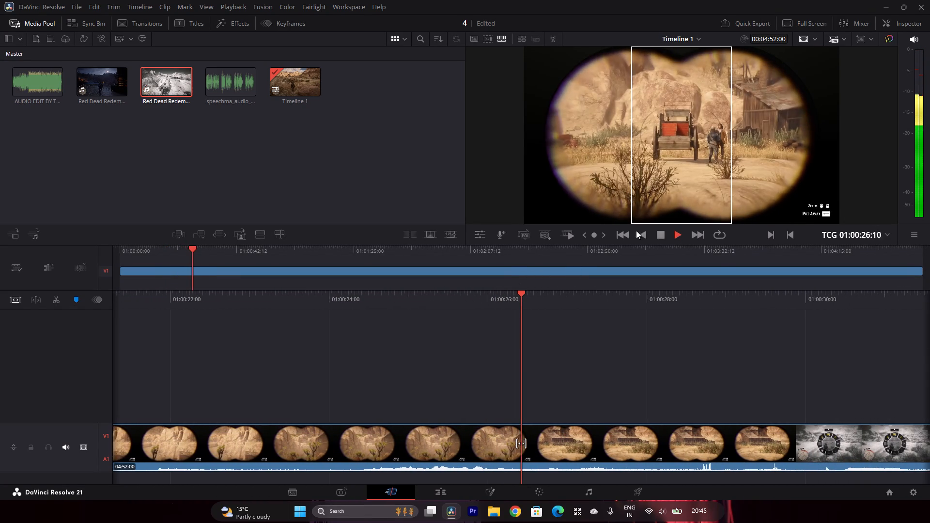
pyautogui.click(666, 236)
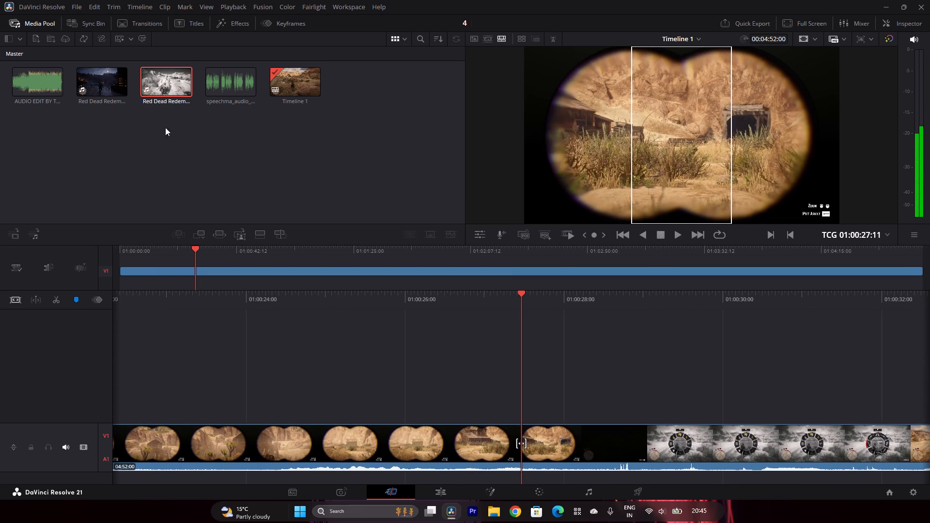
# Append the dark night-time gameplay clip directly after the desert clip on the timeline.
pyautogui.moveTo(100, 82); pyautogui.dragTo(634, 262)
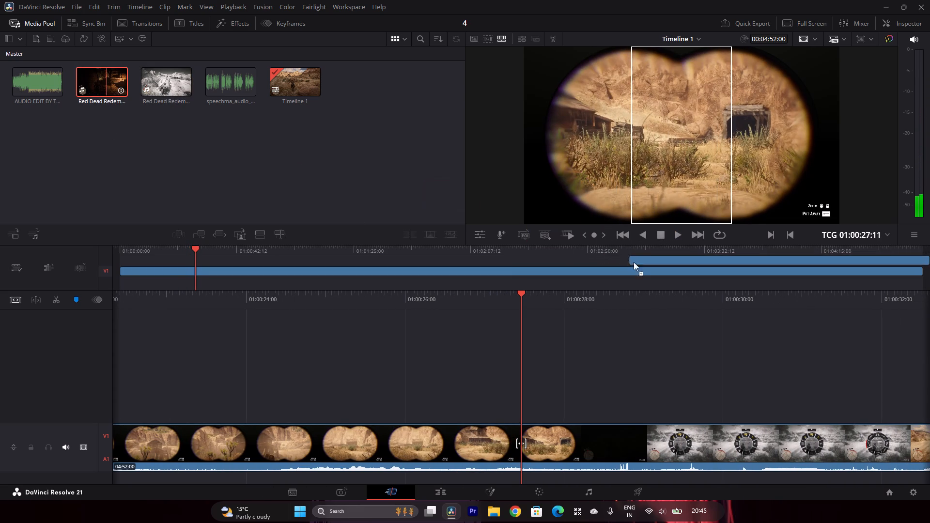
pyautogui.moveTo(634, 262); pyautogui.dragTo(929, 264)
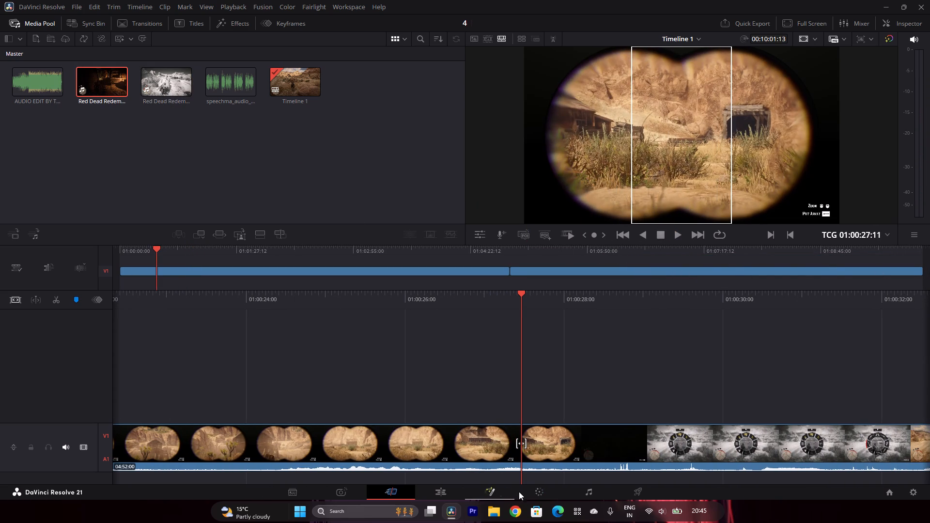
# Switch to the Edit page and delete the audio of both gameplay clips from Audio 1, keeping their video.
pyautogui.click(446, 495)
pyautogui.click(445, 494)
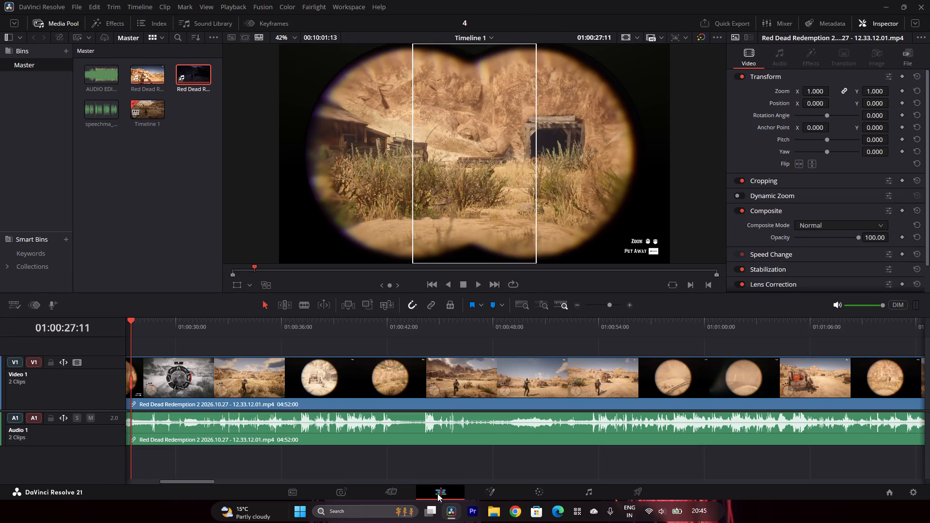
pyautogui.click(594, 304)
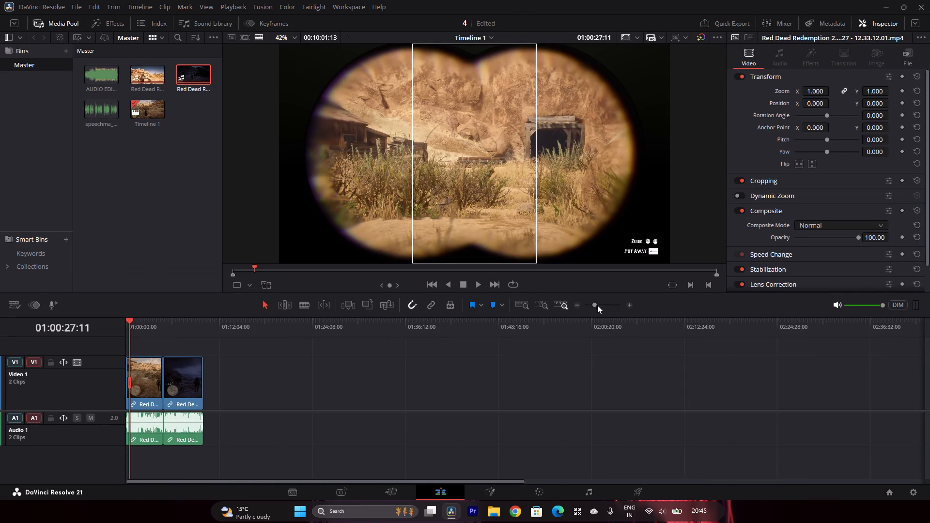
pyautogui.click(599, 306)
pyautogui.rightClick(247, 433)
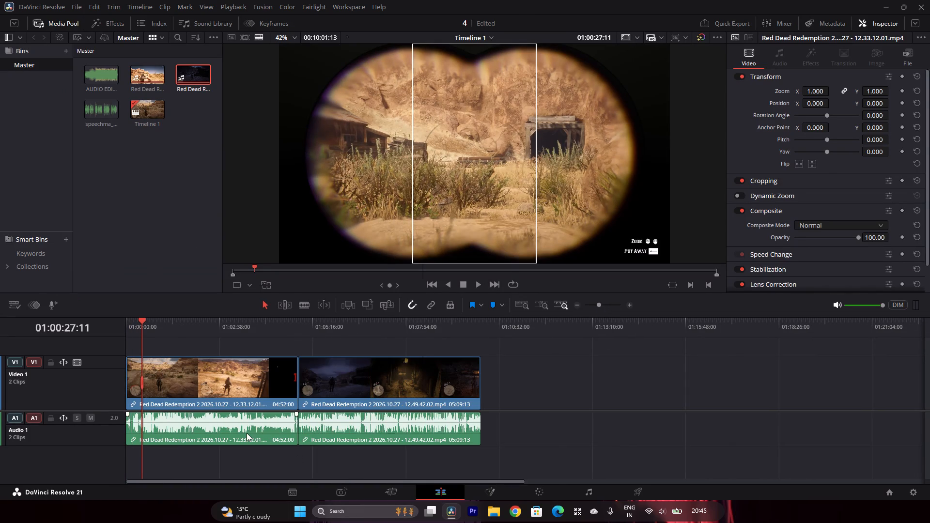
pyautogui.click(212, 463)
pyautogui.rightClick(203, 425)
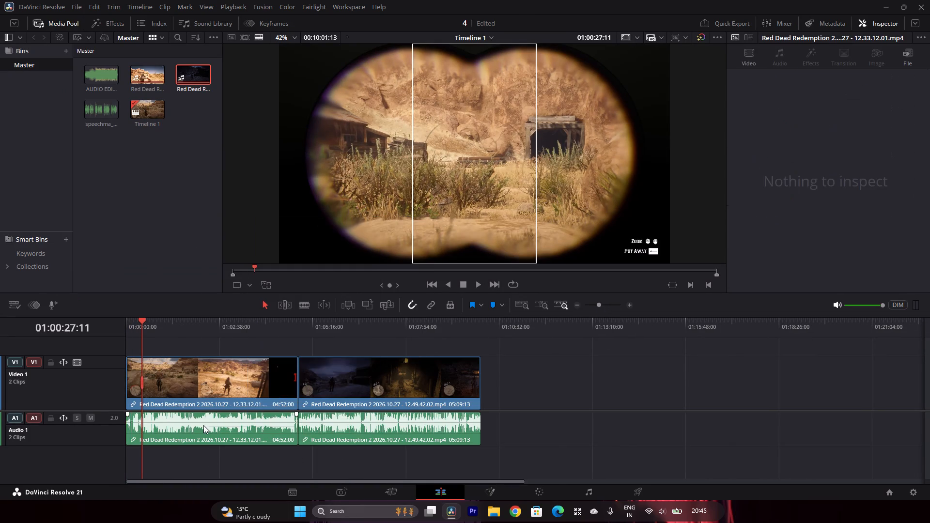
pyautogui.click(205, 424)
pyautogui.click(199, 442)
pyautogui.click(211, 436)
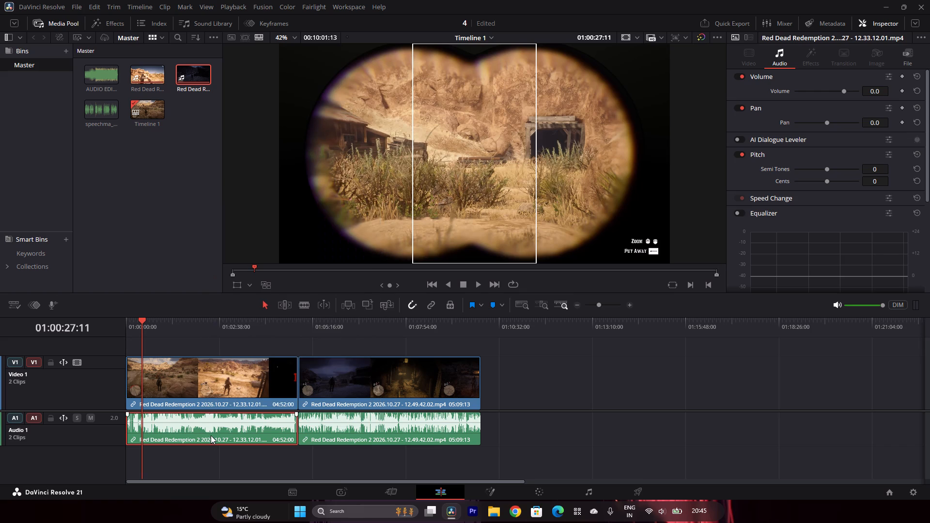
pyautogui.press('BackSpace')
pyautogui.click(328, 433)
pyautogui.press('BackSpace')
# Select both gameplay clips on Video 1 and scale them down to a zoom of 0.470.
pyautogui.moveTo(193, 412); pyautogui.dragTo(373, 406)
pyautogui.moveTo(271, 435); pyautogui.dragTo(337, 356)
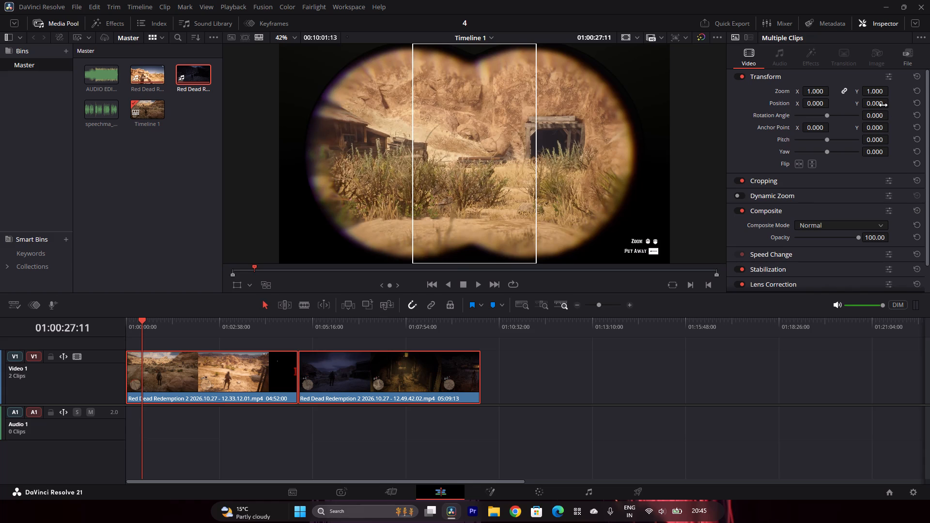
pyautogui.moveTo(883, 105); pyautogui.dragTo(865, 110)
pyautogui.click(916, 104)
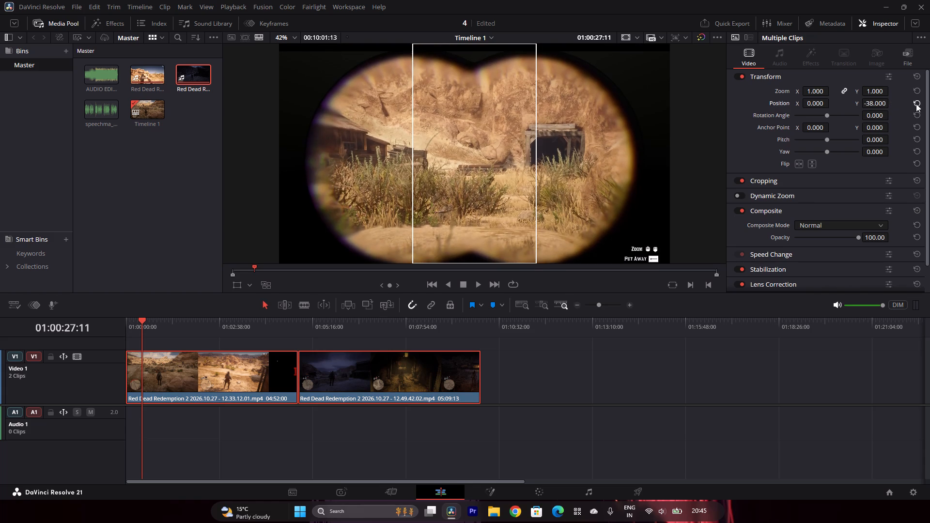
pyautogui.moveTo(878, 92); pyautogui.dragTo(852, 102)
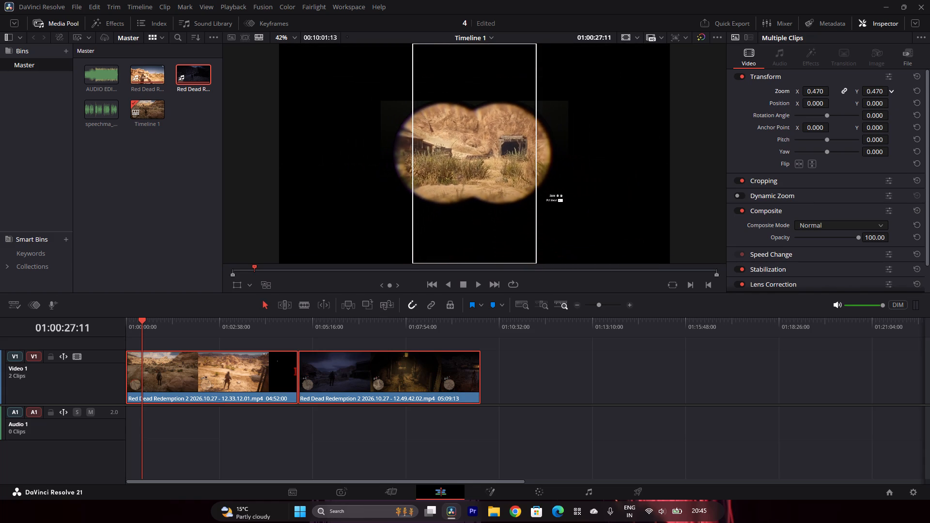
pyautogui.moveTo(852, 102); pyautogui.dragTo(852, 103)
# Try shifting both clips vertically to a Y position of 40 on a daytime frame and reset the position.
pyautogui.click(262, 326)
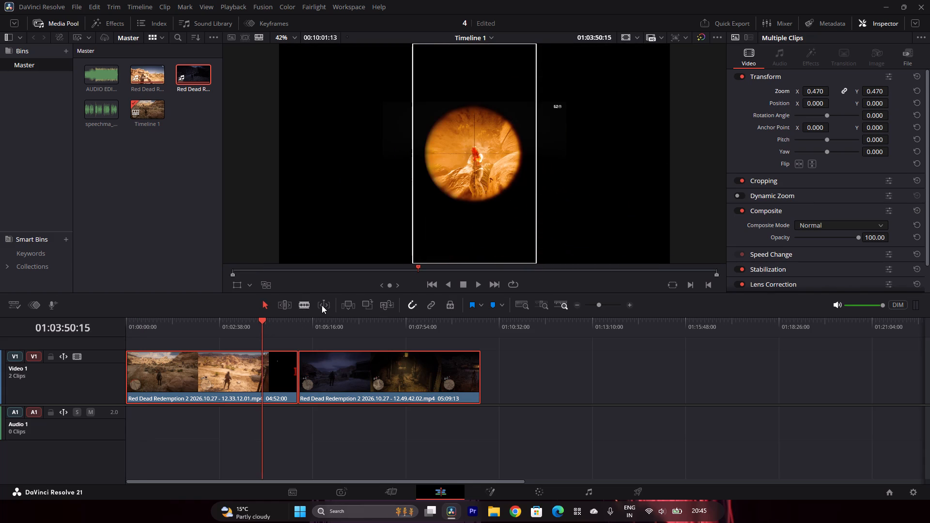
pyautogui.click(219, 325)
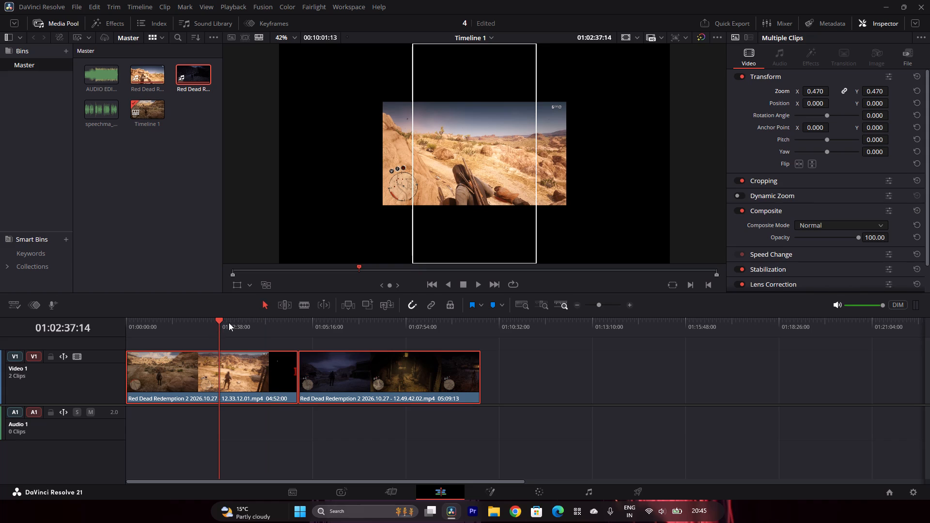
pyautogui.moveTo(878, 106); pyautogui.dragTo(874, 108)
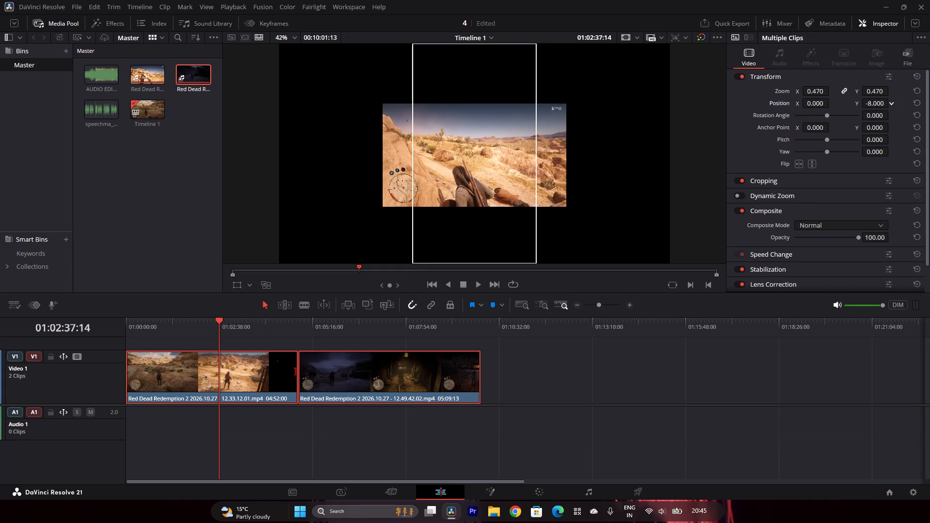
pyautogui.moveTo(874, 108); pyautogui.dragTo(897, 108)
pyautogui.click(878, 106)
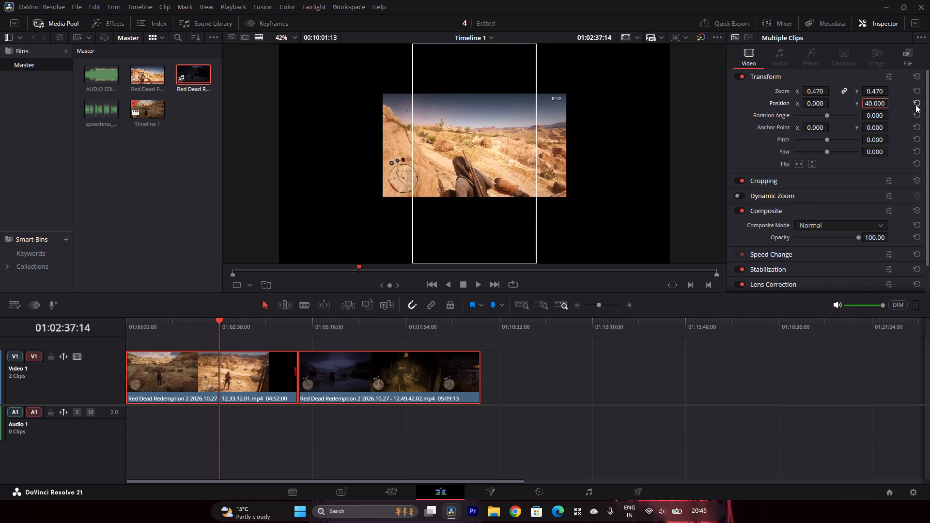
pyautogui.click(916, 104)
# Set the zoom of both gameplay clips to 0.550 and check the framing in the night-time and opening footage.
pyautogui.click(880, 95)
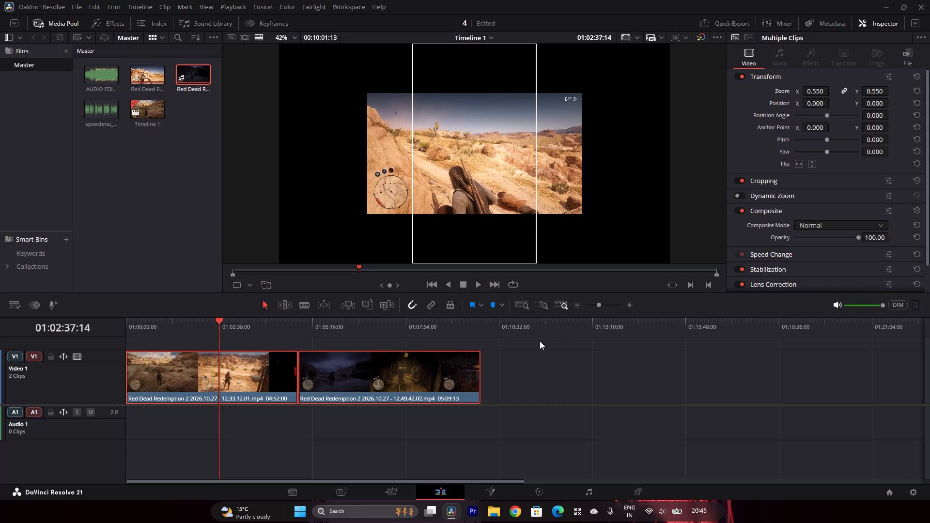
pyautogui.click(361, 320)
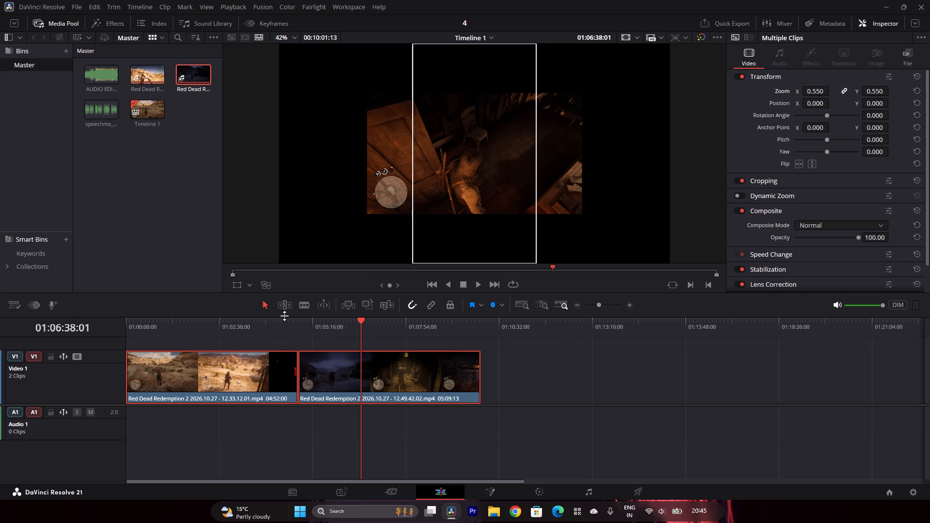
pyautogui.moveTo(275, 324); pyautogui.dragTo(107, 345)
pyautogui.click(683, 147)
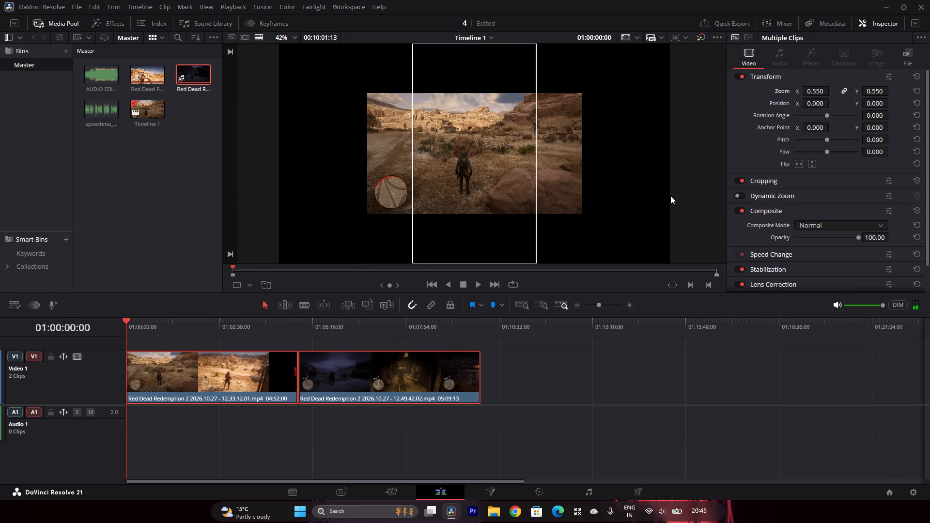
pyautogui.click(659, 345)
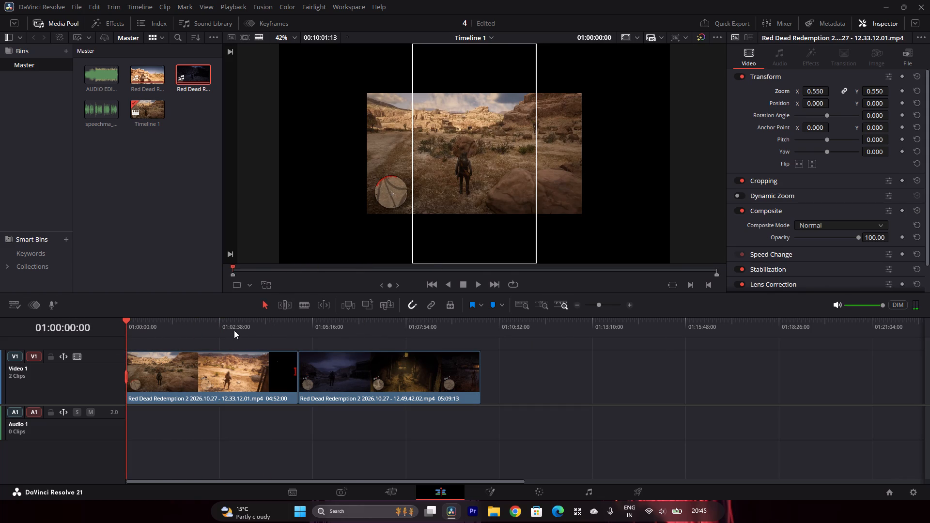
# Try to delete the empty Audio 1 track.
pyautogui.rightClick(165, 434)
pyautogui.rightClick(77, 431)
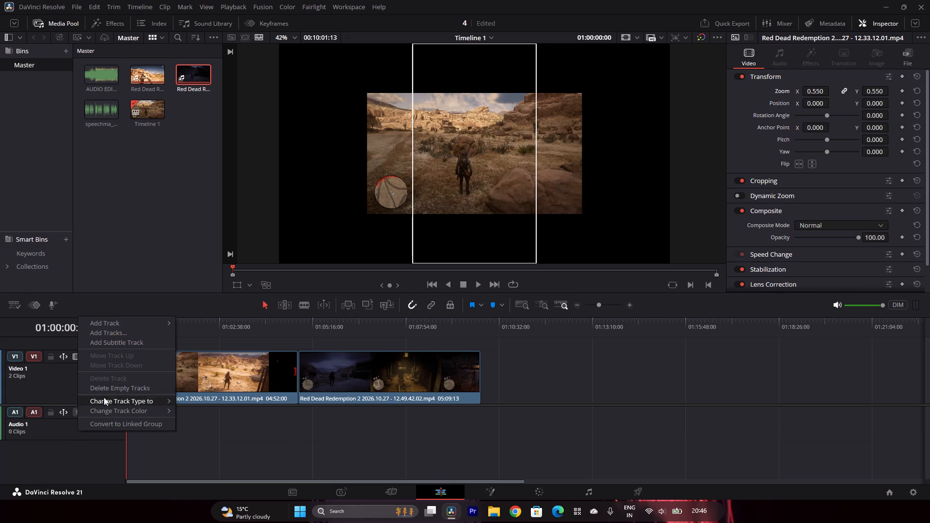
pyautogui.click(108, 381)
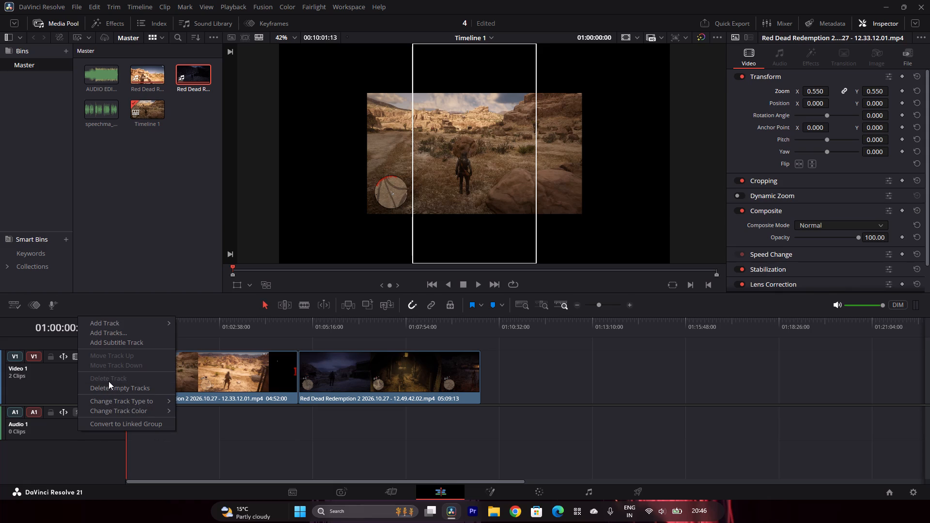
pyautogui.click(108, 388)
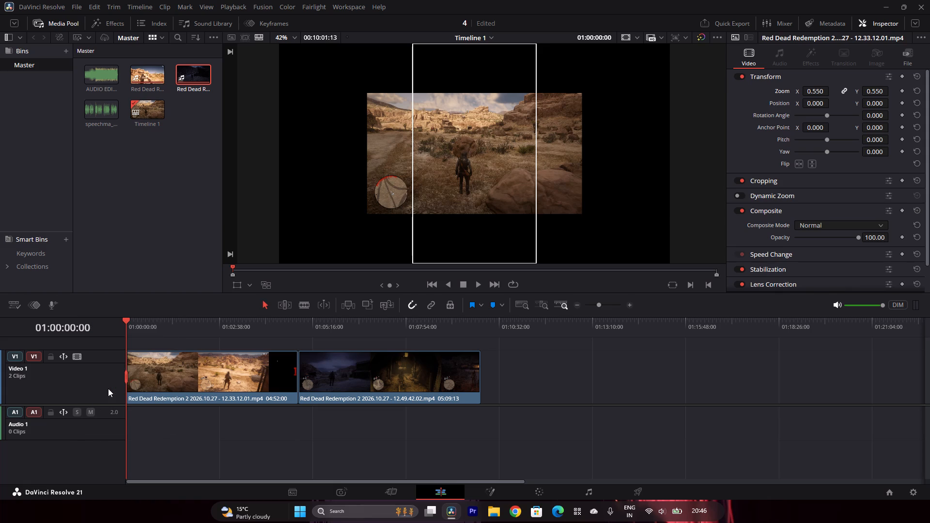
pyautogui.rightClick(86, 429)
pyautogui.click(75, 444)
# Place the speechma voiceover on Audio 1 at the start of the timeline.
pyautogui.moveTo(99, 105); pyautogui.dragTo(124, 179)
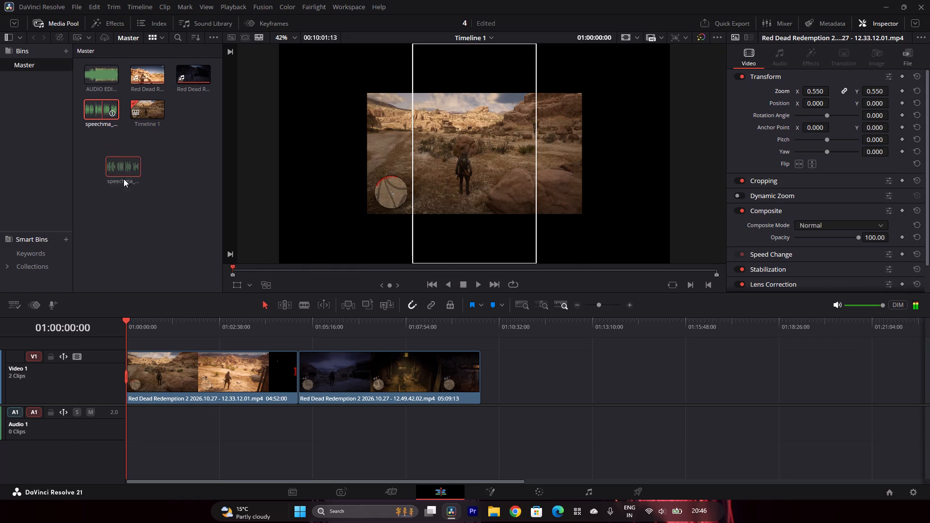
pyautogui.moveTo(124, 179); pyautogui.dragTo(128, 419)
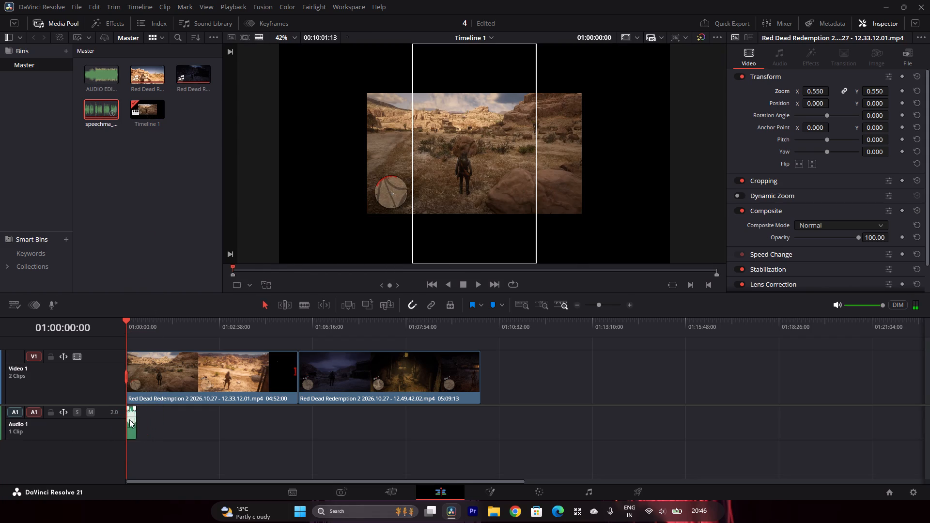
# Examine the voiceover waveform closely and play its first lines against the desert gameplay, up to the map footage.
pyautogui.click(584, 305)
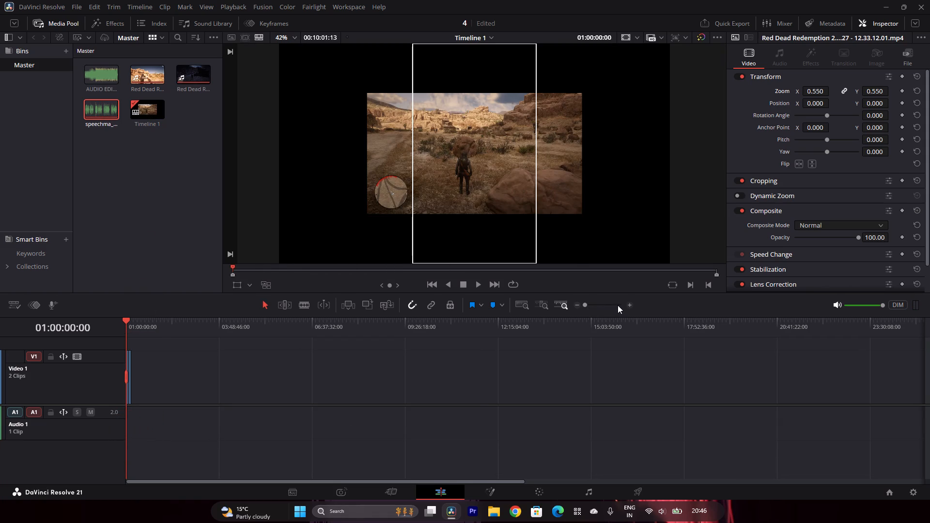
pyautogui.click(606, 303)
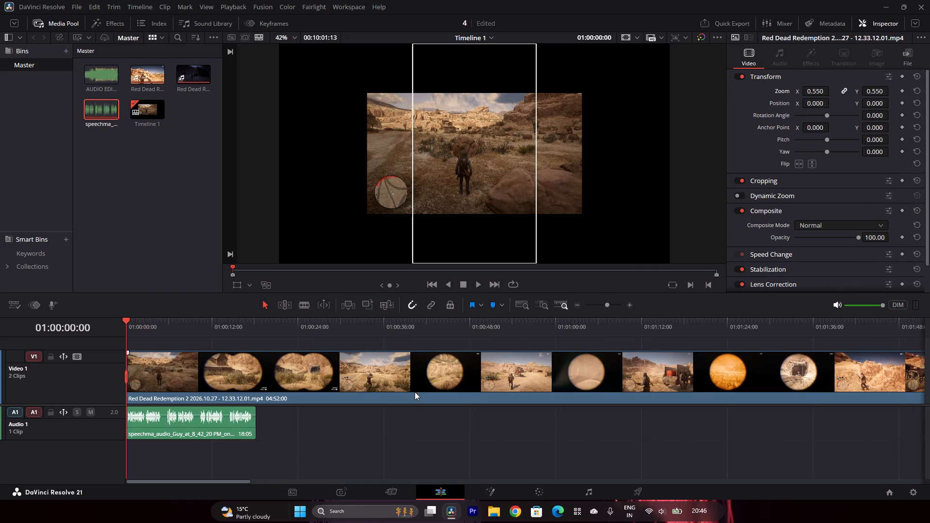
pyautogui.click(625, 304)
pyautogui.doubleClick(631, 304)
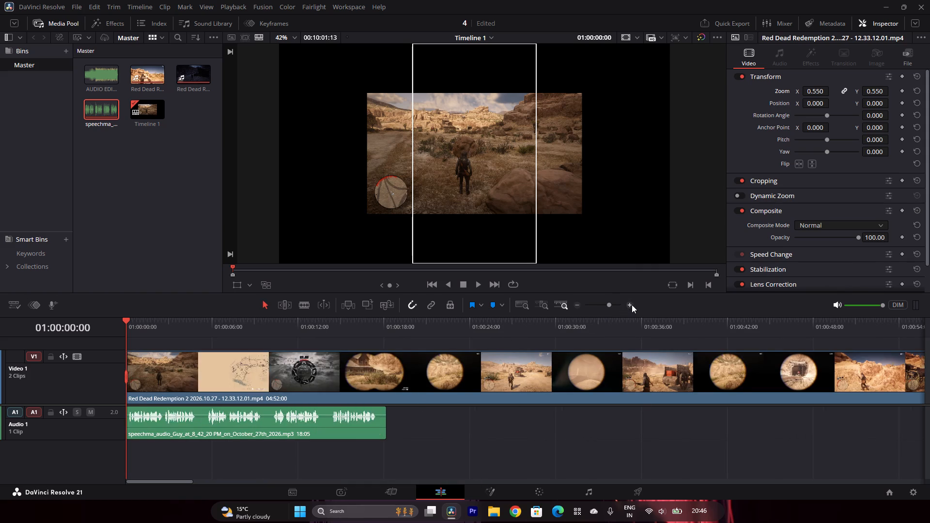
pyautogui.click(632, 305)
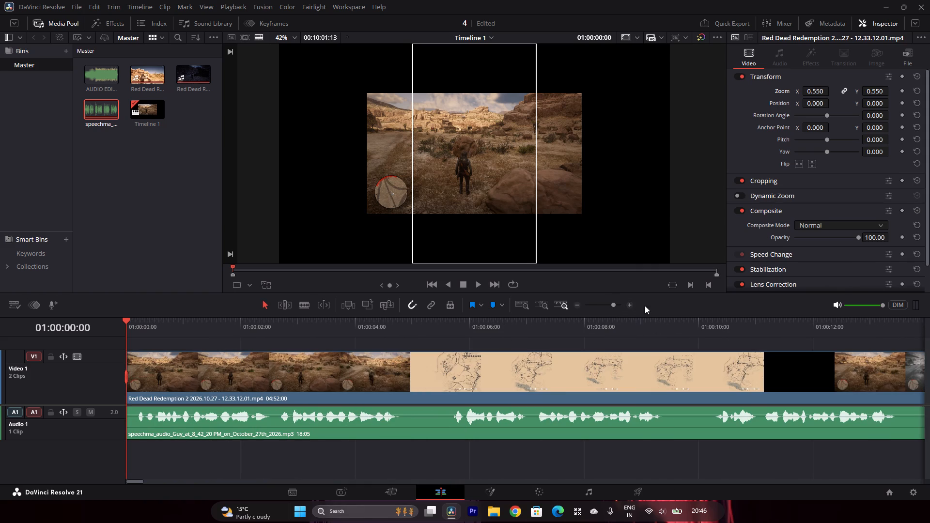
pyautogui.click(479, 281)
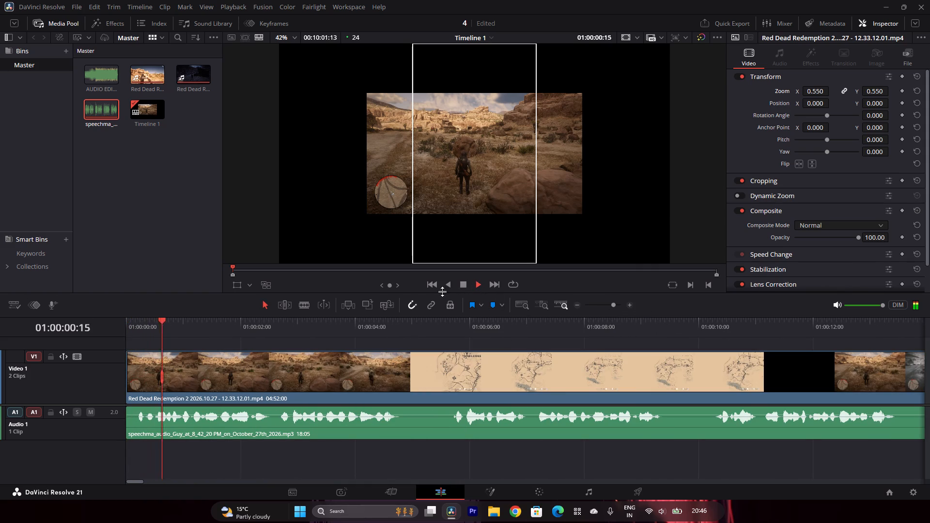
pyautogui.click(483, 320)
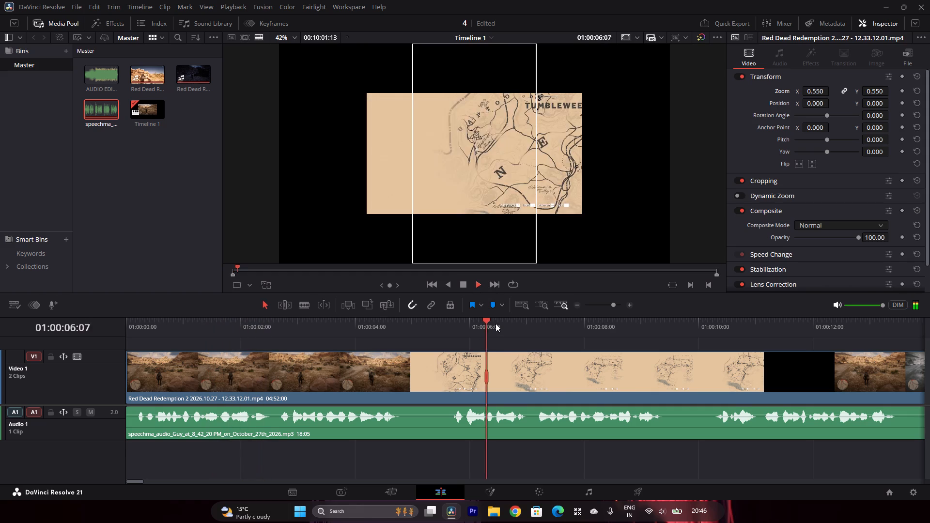
pyautogui.click(479, 321)
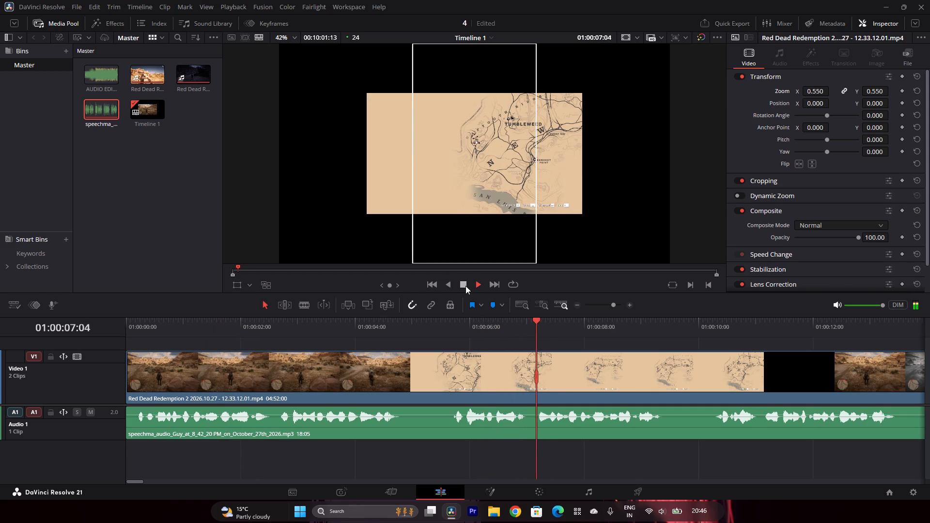
pyautogui.click(465, 286)
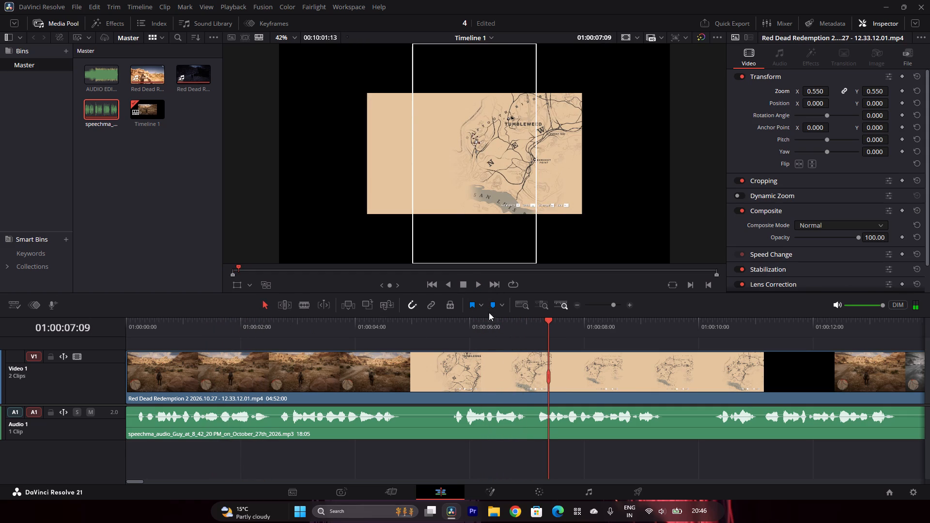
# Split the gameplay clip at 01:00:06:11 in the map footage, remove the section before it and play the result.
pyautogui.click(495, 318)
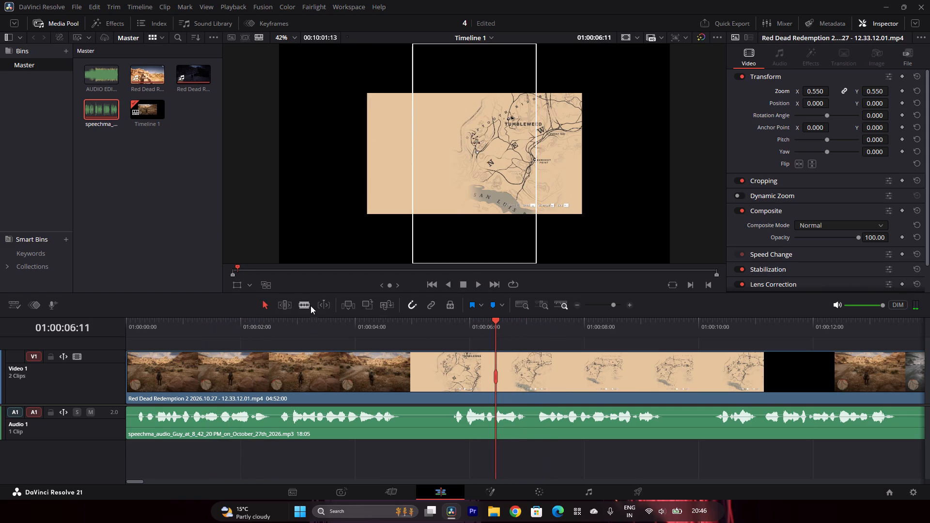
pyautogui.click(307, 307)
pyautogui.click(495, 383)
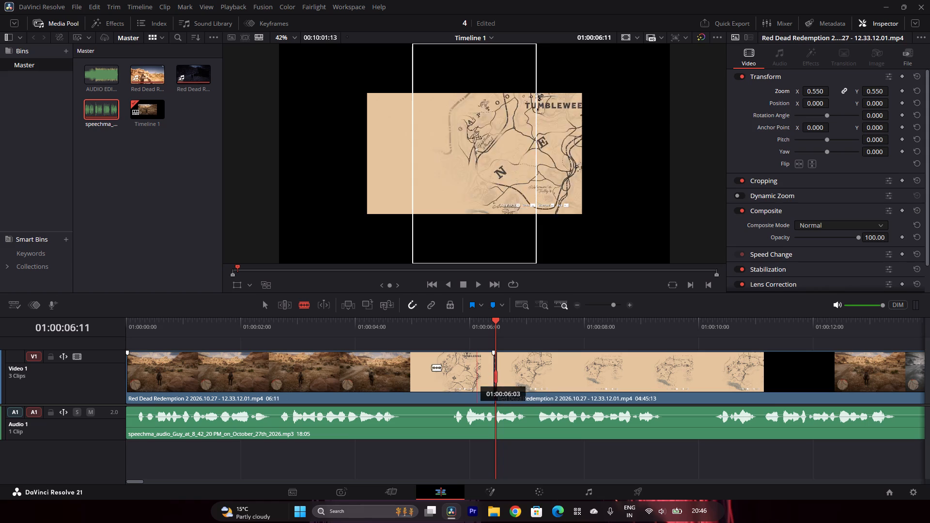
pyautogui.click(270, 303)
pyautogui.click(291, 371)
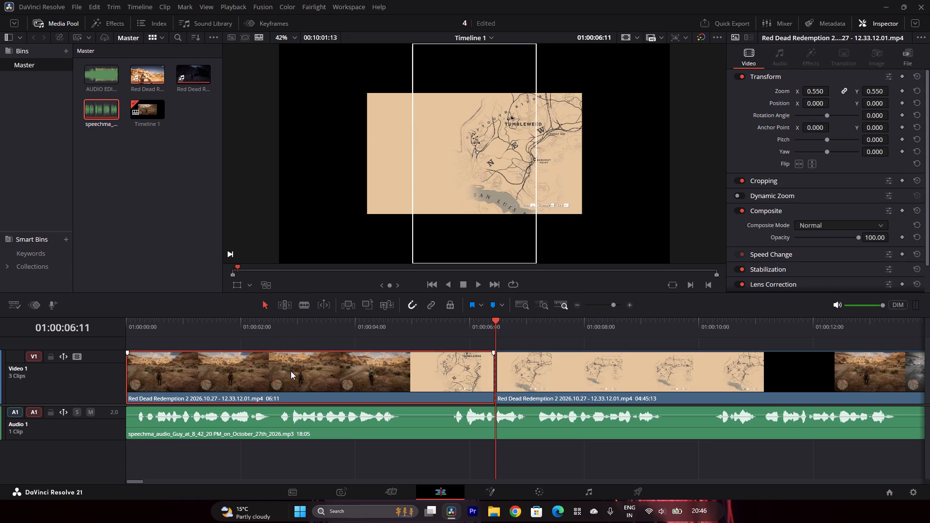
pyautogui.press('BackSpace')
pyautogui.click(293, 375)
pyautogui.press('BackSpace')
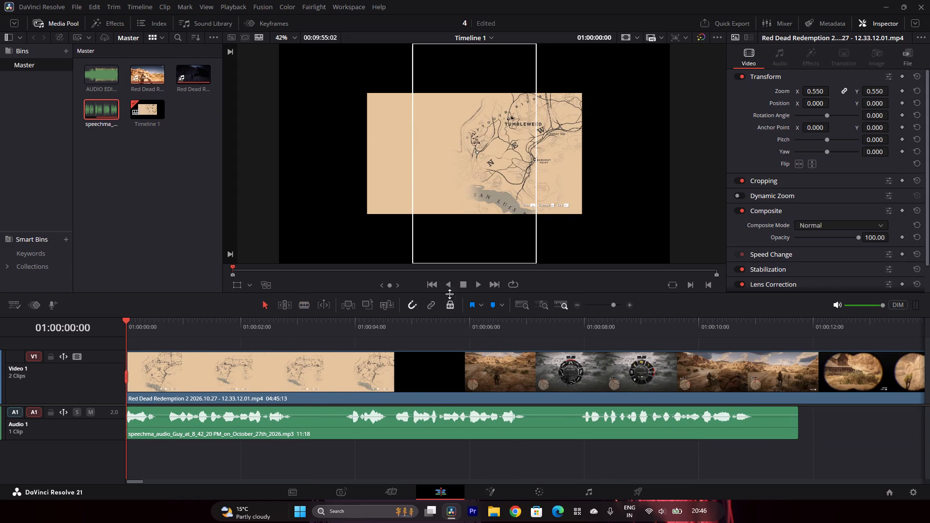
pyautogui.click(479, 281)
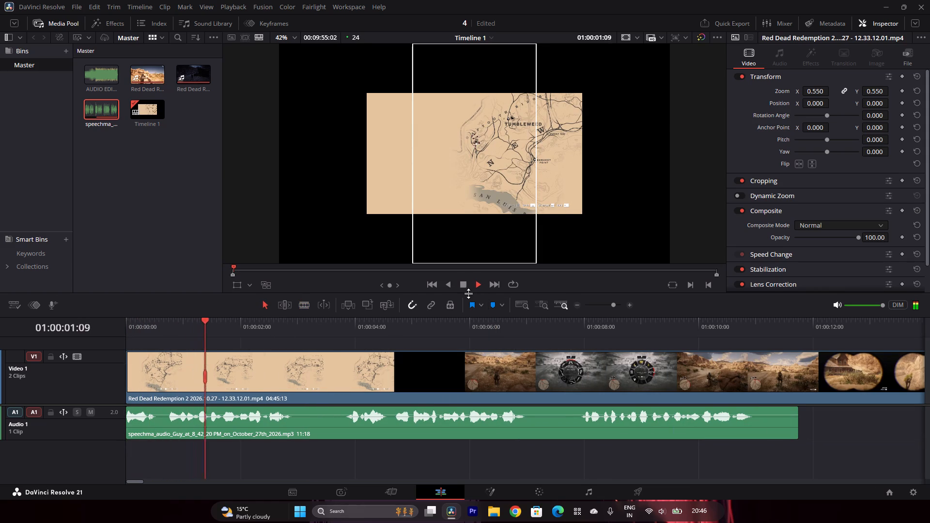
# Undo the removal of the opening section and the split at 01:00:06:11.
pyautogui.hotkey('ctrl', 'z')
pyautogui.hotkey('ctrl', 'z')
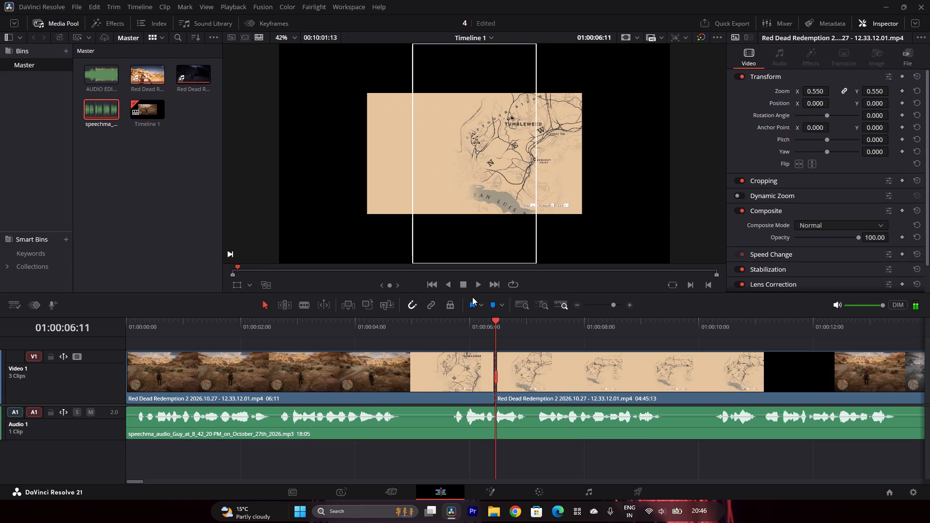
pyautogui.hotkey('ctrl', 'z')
# Lock the Audio 1 track holding the voiceover.
pyautogui.click(46, 410)
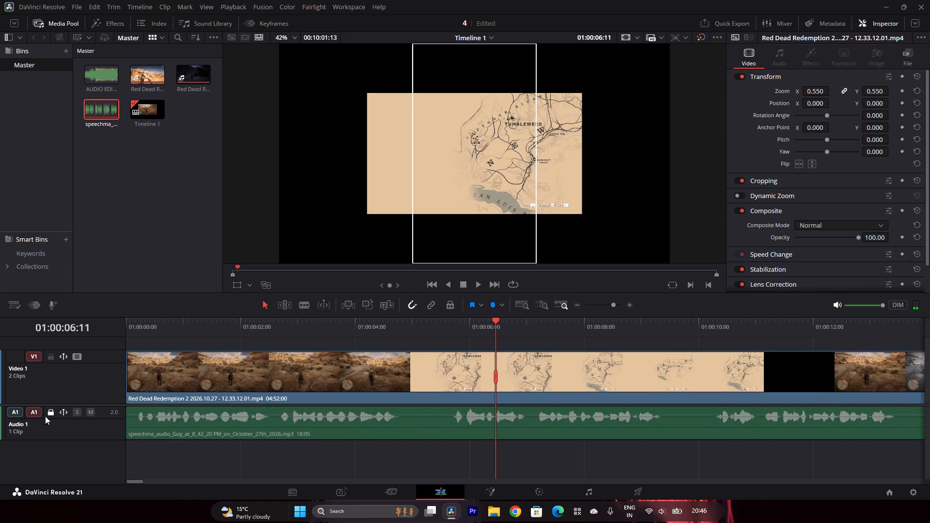
# Split the gameplay clip at 01:00:06:11 and remove the section before it, closing the gap so the map footage opens the timeline.
pyautogui.click(297, 304)
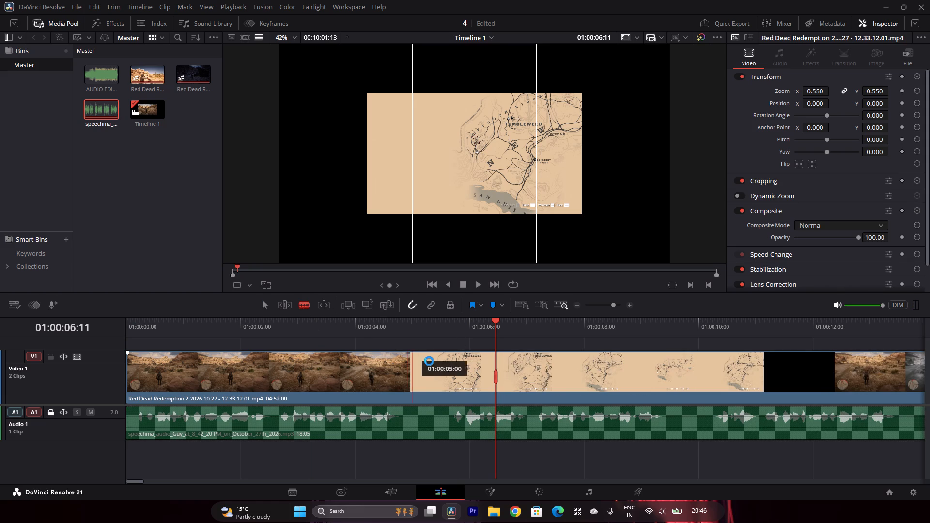
pyautogui.click(491, 380)
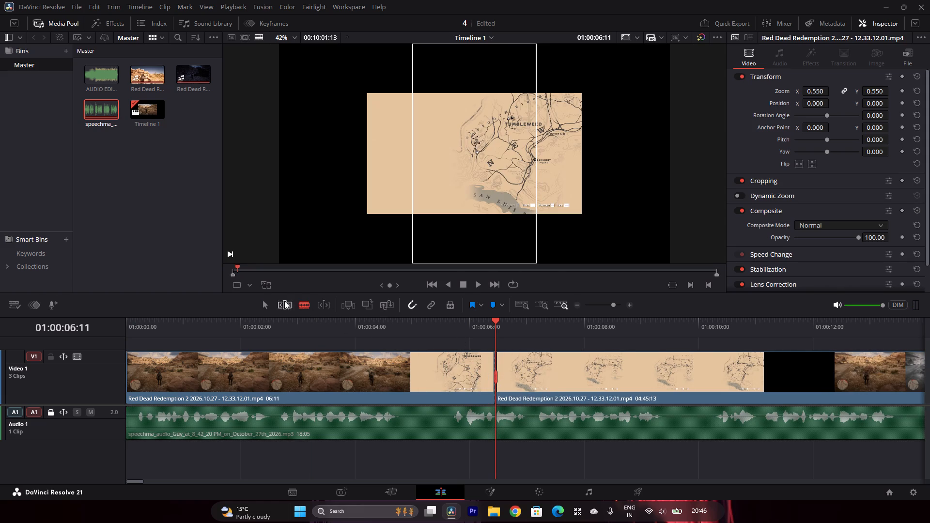
pyautogui.click(267, 302)
pyautogui.click(295, 388)
pyautogui.press('BackSpace')
pyautogui.click(296, 389)
pyautogui.press('BackSpace')
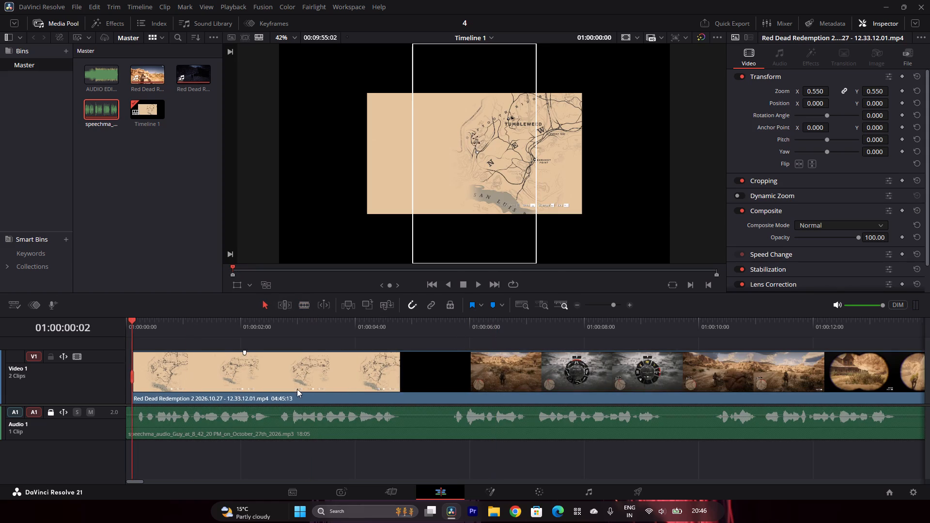
# Play the opening map footage against the voiceover and split the clip at 01:00:02:13, in the pause between spoken phrases.
pyautogui.moveTo(484, 275); pyautogui.dragTo(483, 283)
pyautogui.click(475, 289)
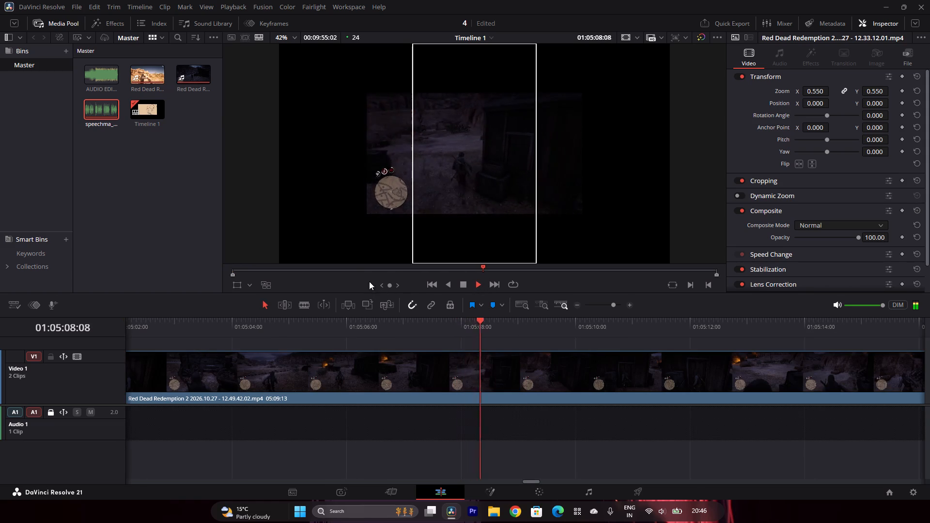
pyautogui.moveTo(322, 271); pyautogui.dragTo(237, 277)
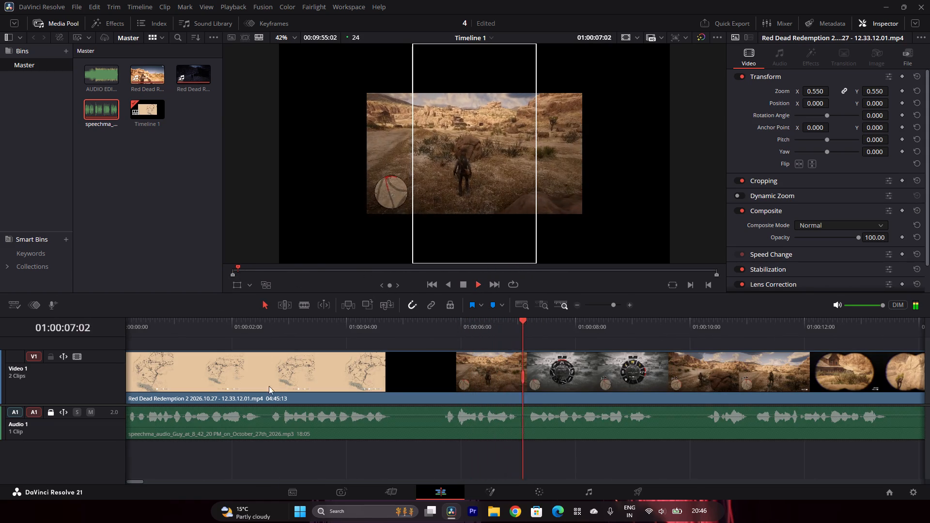
pyautogui.moveTo(236, 330); pyautogui.dragTo(116, 331)
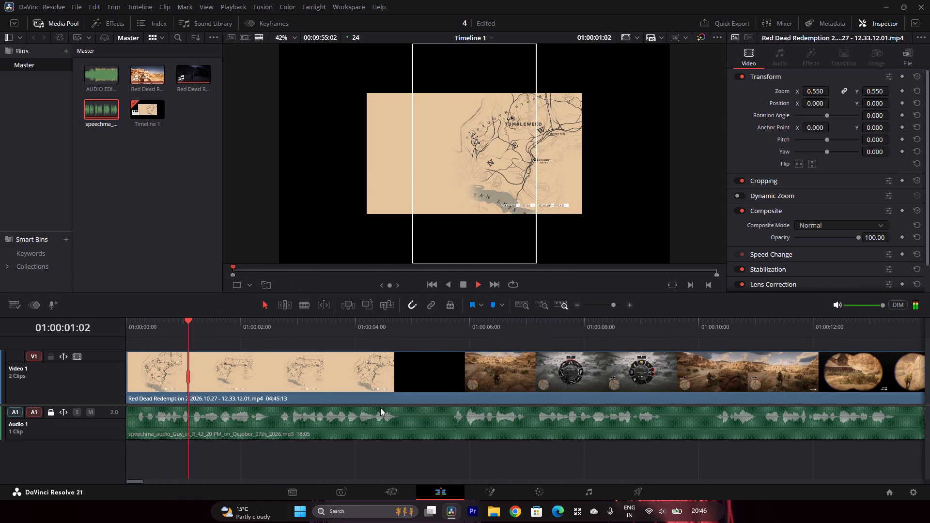
pyautogui.click(461, 285)
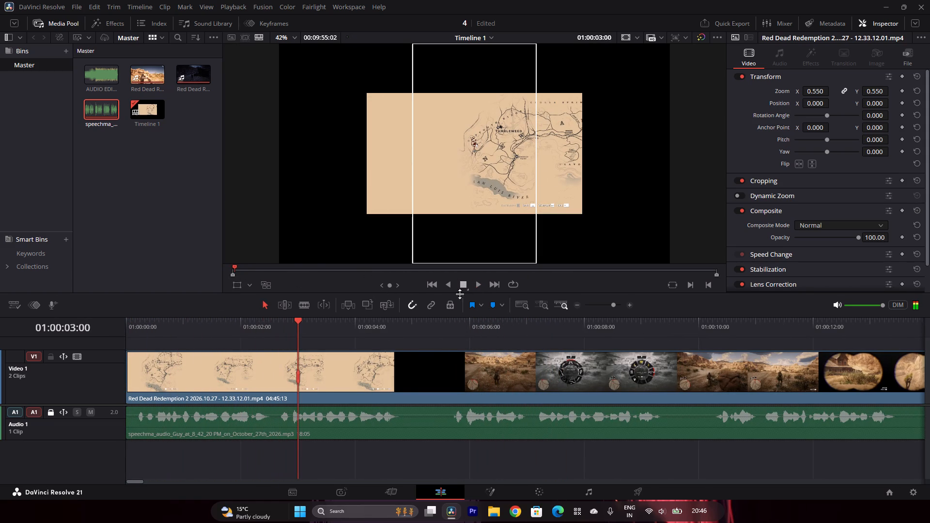
pyautogui.click(283, 318)
pyautogui.moveTo(279, 319); pyautogui.dragTo(273, 319)
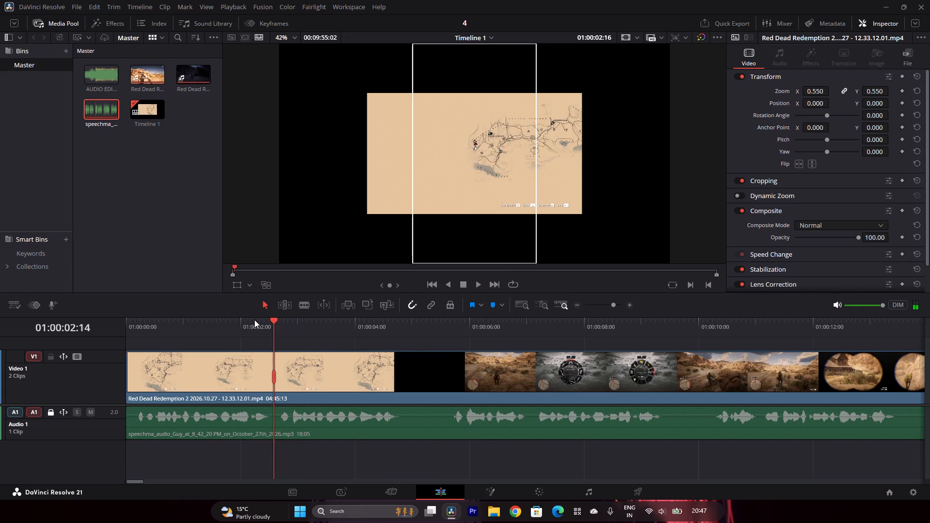
pyautogui.click(254, 320)
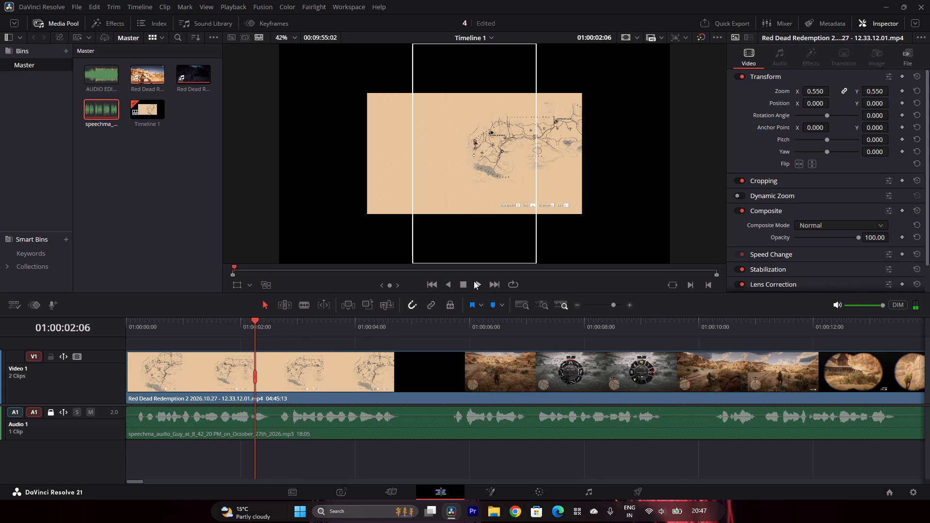
pyautogui.click(474, 281)
pyautogui.press('space')
pyautogui.click(276, 320)
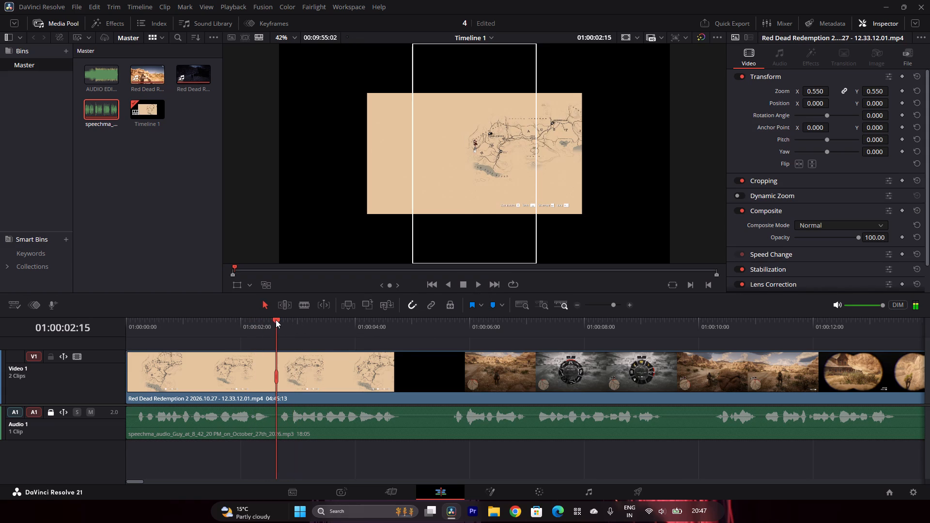
pyautogui.click(271, 320)
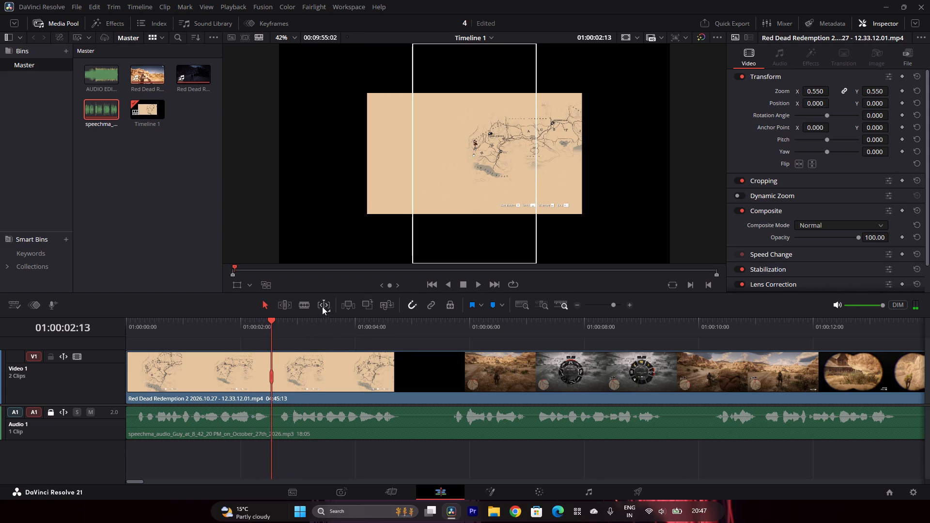
pyautogui.click(302, 305)
pyautogui.click(271, 381)
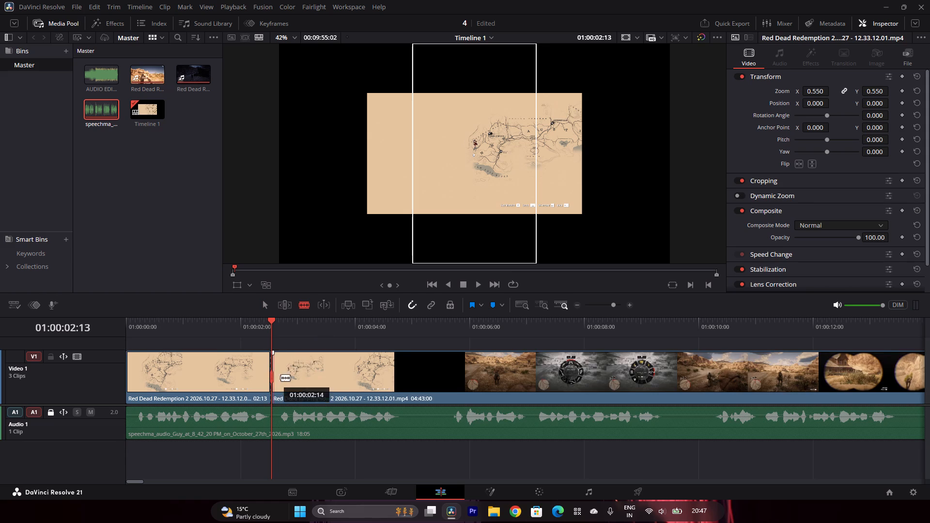
pyautogui.click(264, 301)
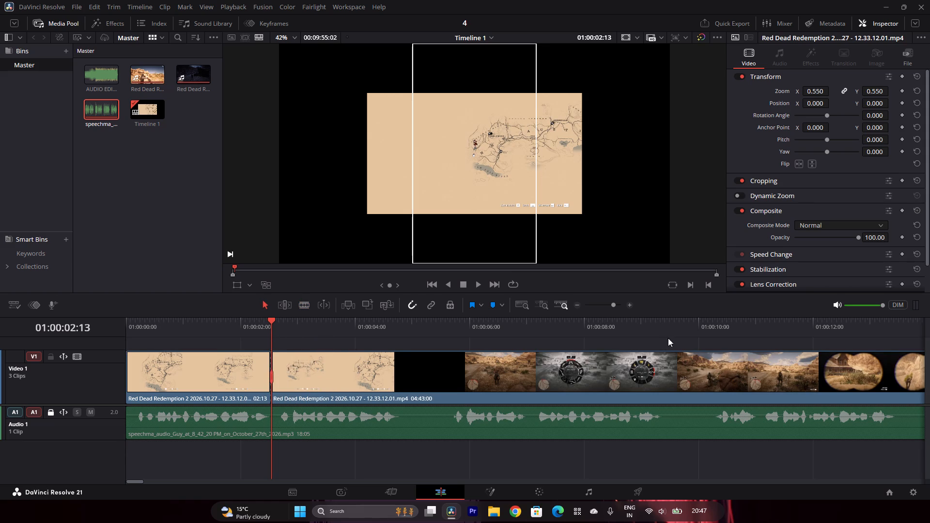
# Split the gameplay at 01:00:11:14, just before the binoculars footage, and remove the section back to 01:00:02:13, closing the gap.
pyautogui.click(740, 313)
pyautogui.click(749, 318)
pyautogui.click(790, 321)
pyautogui.click(824, 326)
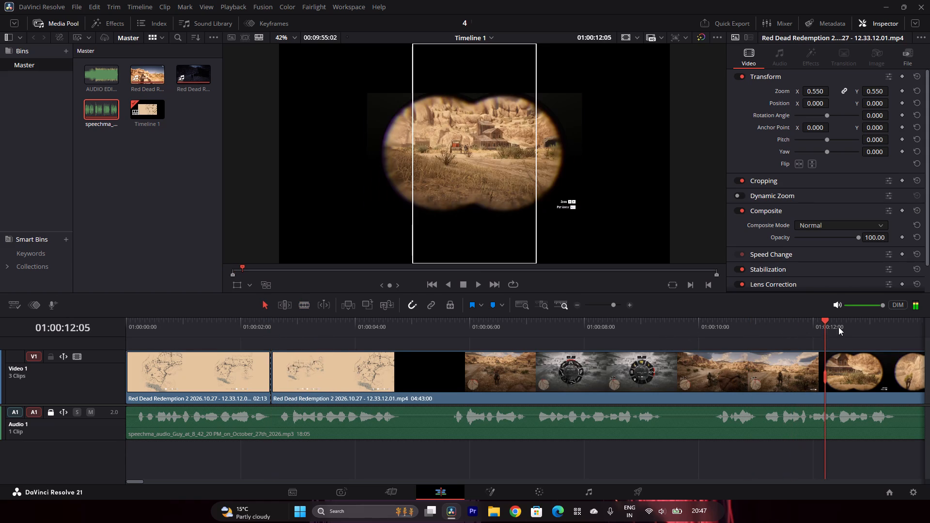
pyautogui.click(797, 326)
pyautogui.click(812, 325)
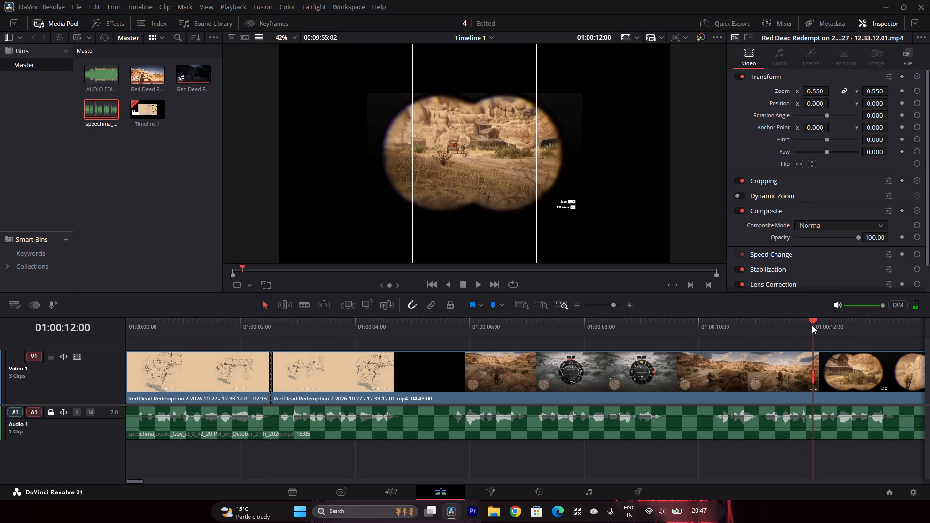
pyautogui.click(789, 325)
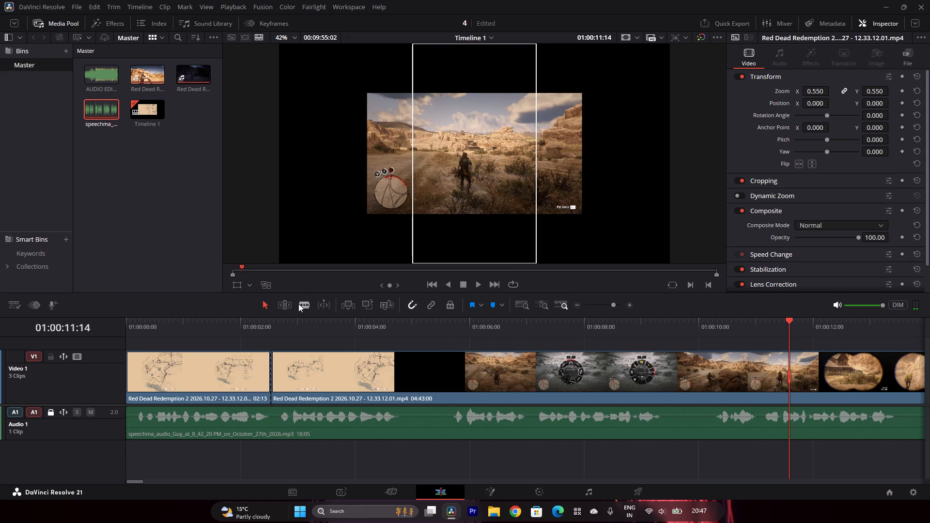
pyautogui.click(298, 304)
pyautogui.click(792, 377)
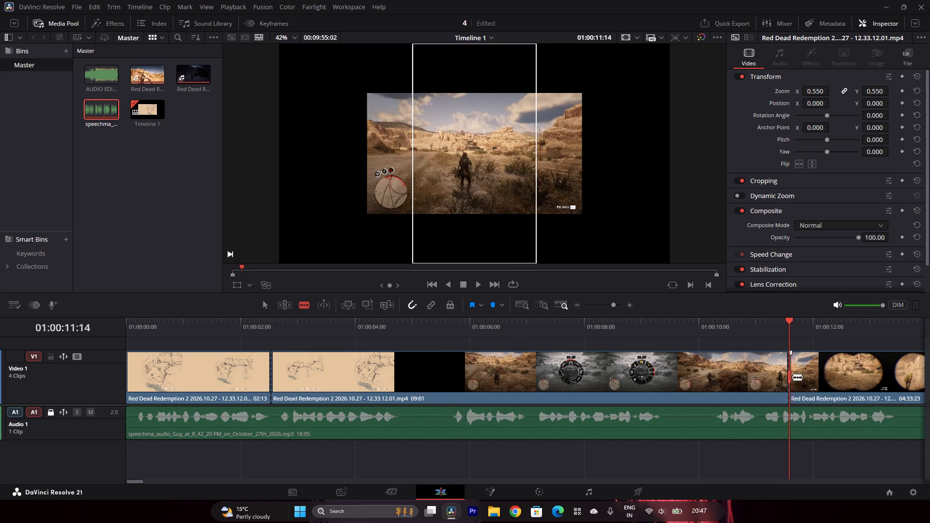
pyautogui.click(267, 306)
pyautogui.click(379, 382)
pyautogui.press('BackSpace')
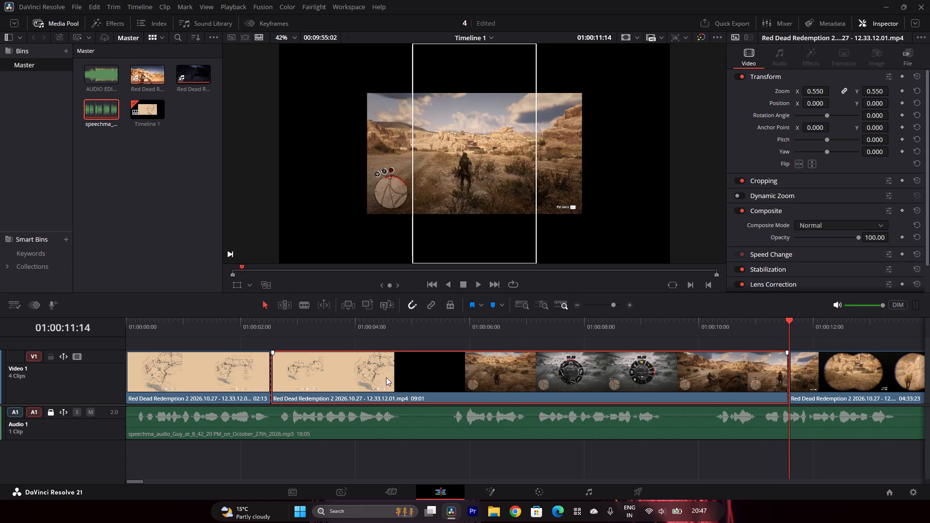
pyautogui.click(387, 377)
pyautogui.press('BackSpace')
# Play the map-to-binoculars transition with the voiceover and split the binoculars clip at 01:00:05:04.
pyautogui.moveTo(226, 325); pyautogui.dragTo(230, 330)
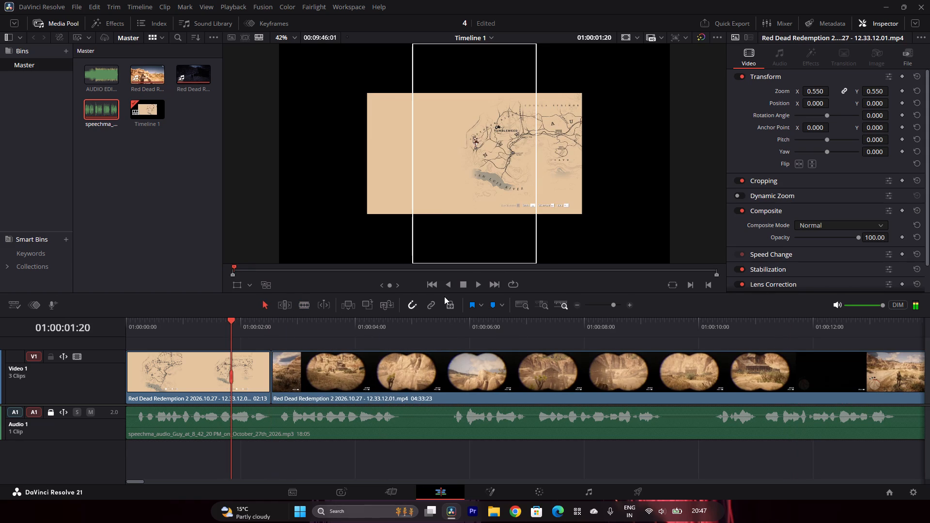
pyautogui.press('space')
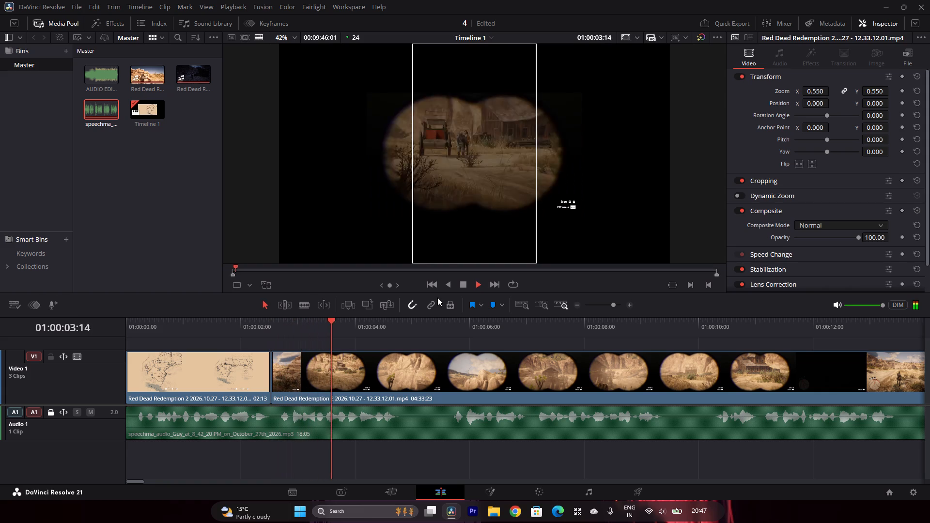
pyautogui.press('space')
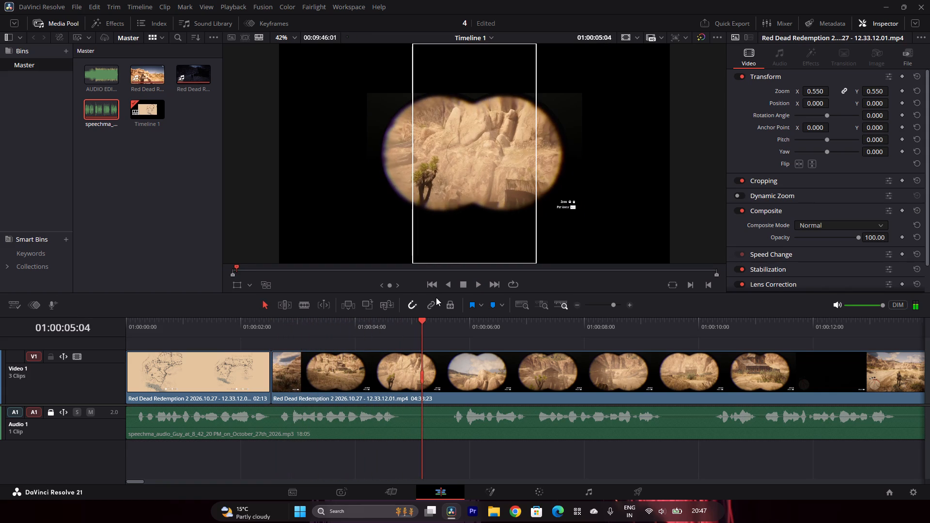
pyautogui.click(298, 302)
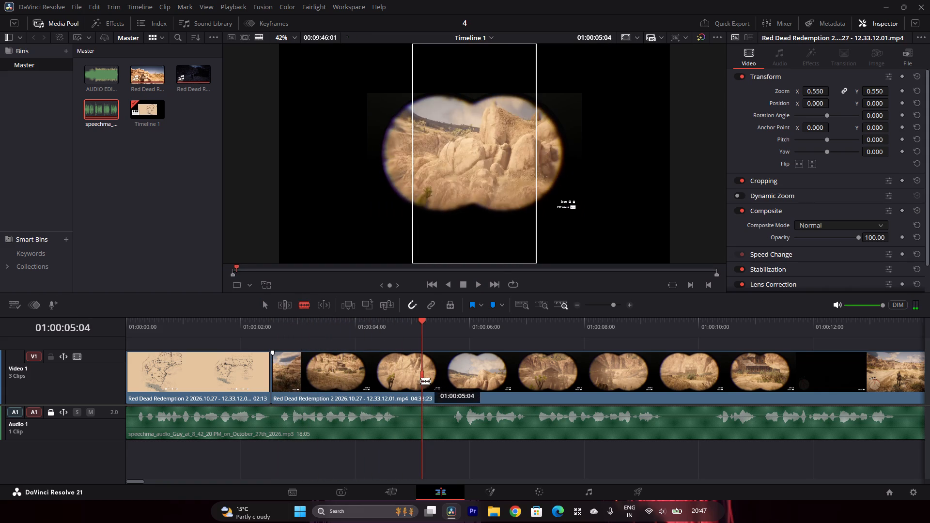
pyautogui.click(423, 378)
pyautogui.click(268, 305)
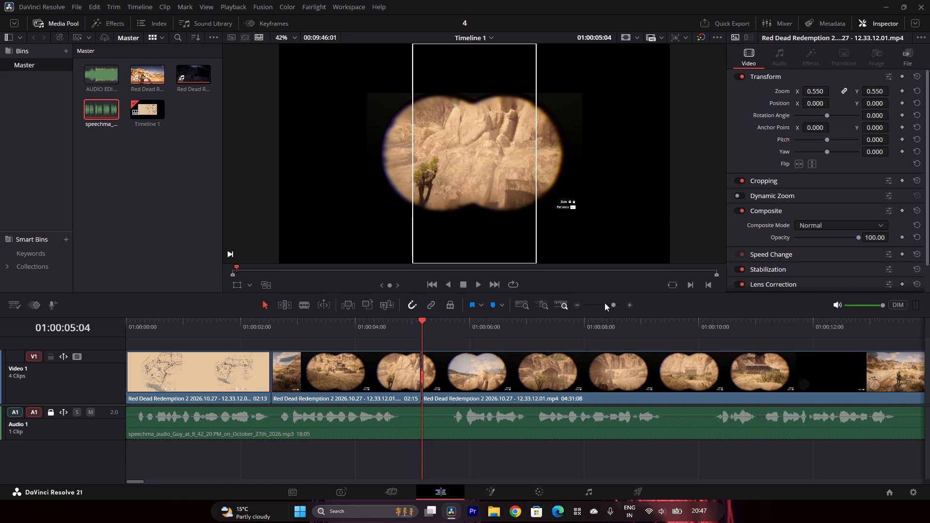
# Find the desert walking footage further along the timeline and split the long gameplay clip at 01:00:29:13.
pyautogui.click(574, 304)
pyautogui.click(575, 304)
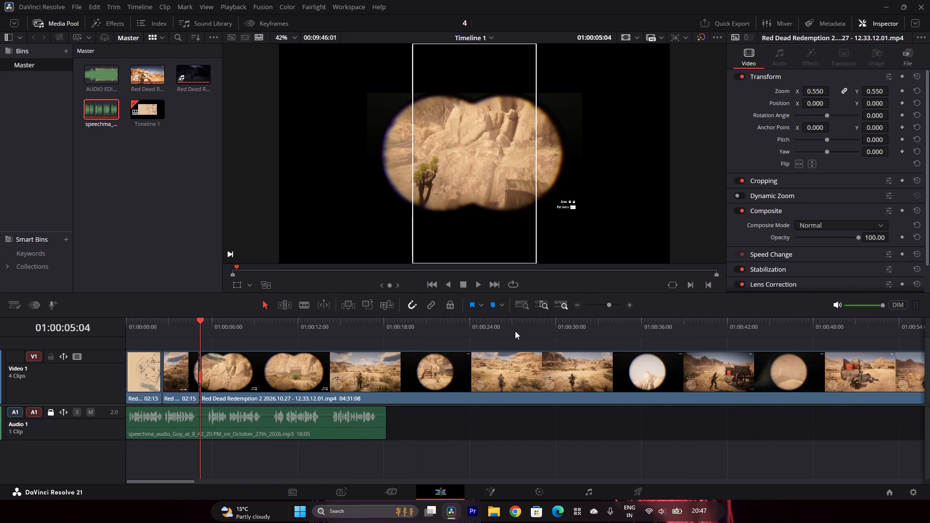
pyautogui.click(515, 330)
pyautogui.click(548, 327)
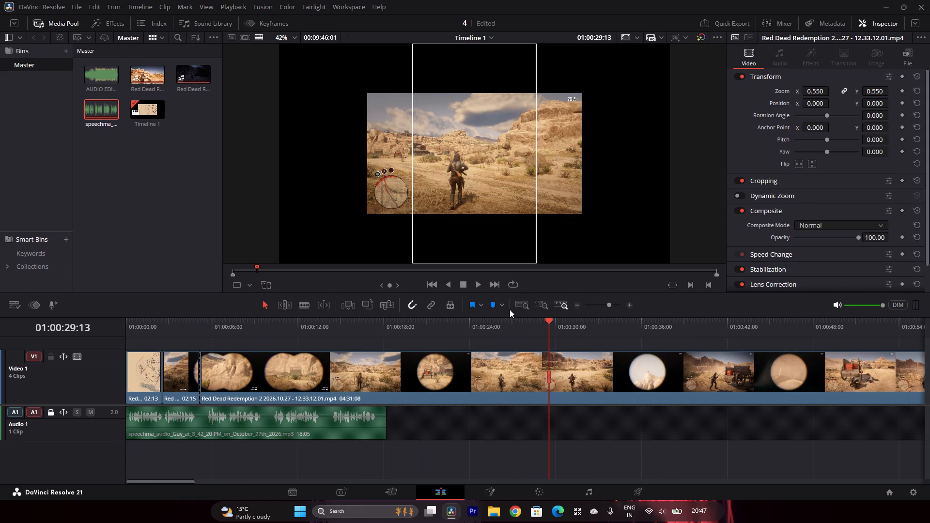
pyautogui.click(310, 302)
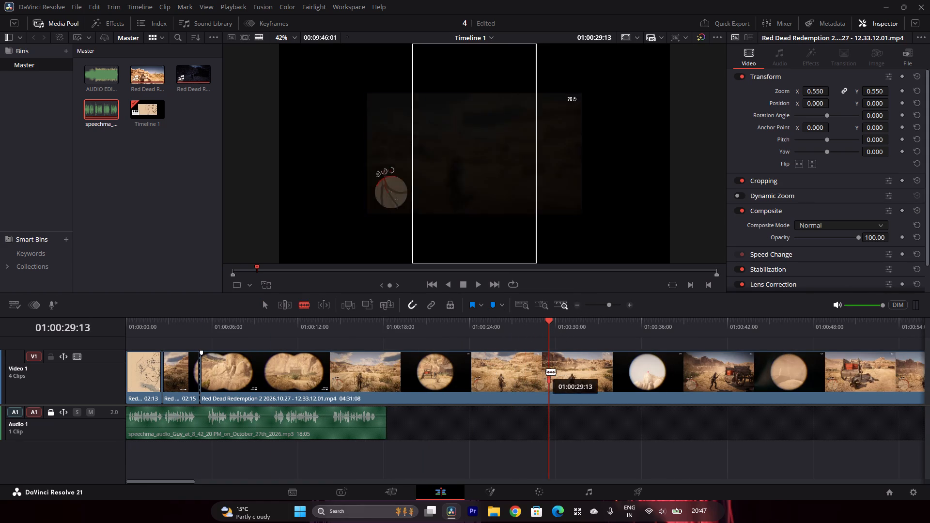
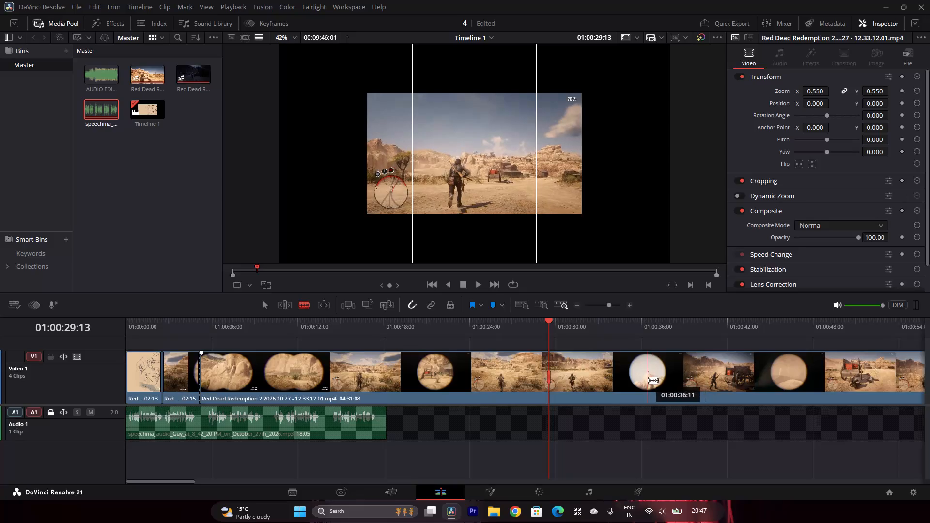
# Split the desert gameplay clip at 01:00:36:11 and remove the section back to 01:00:05:04, closing the gap.
pyautogui.click(648, 380)
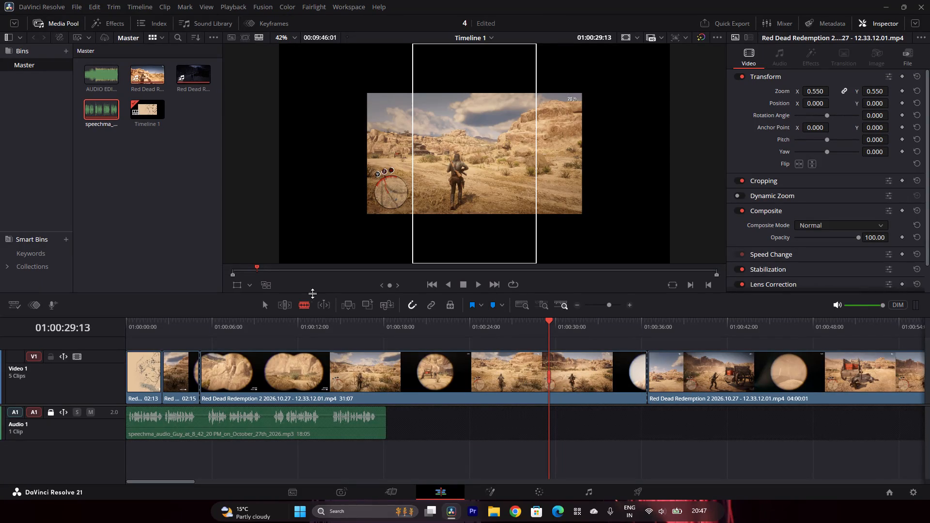
pyautogui.click(265, 307)
pyautogui.click(374, 397)
pyautogui.press('BackSpace')
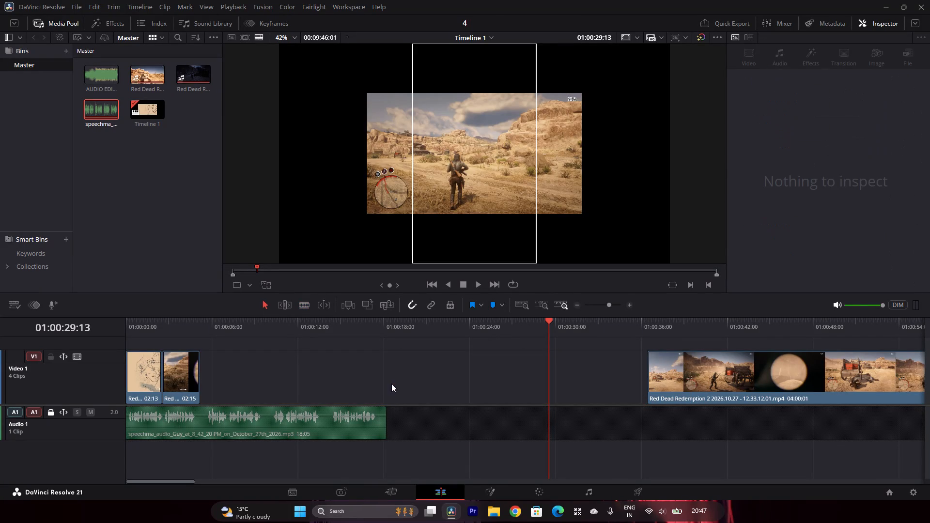
pyautogui.click(391, 384)
pyautogui.press('BackSpace')
# Play the join after the binoculars clip with the voiceover, trim about 10 frames off the following clip's start and close the gap.
pyautogui.click(186, 324)
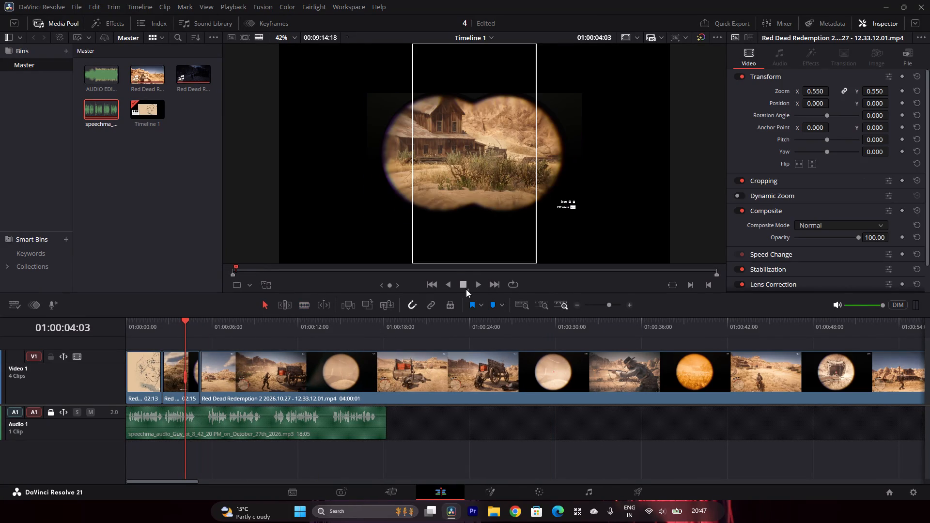
pyautogui.click(476, 282)
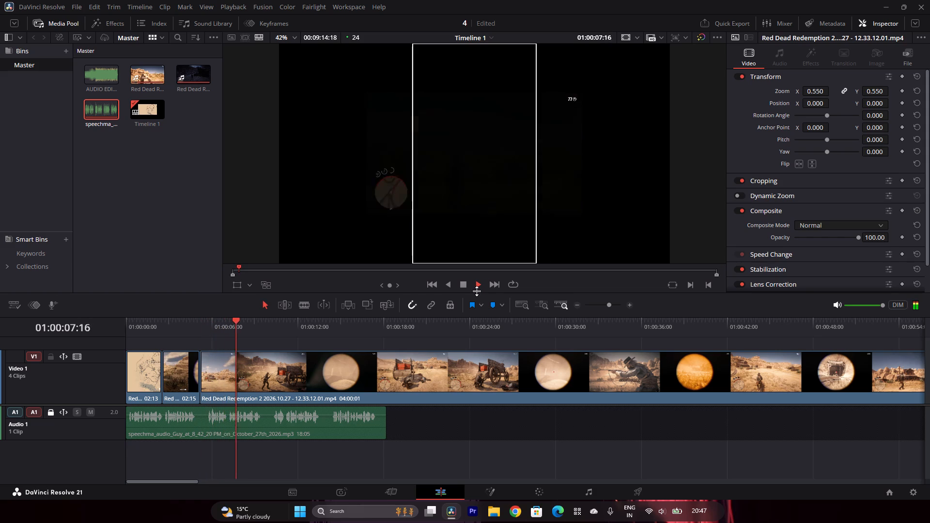
pyautogui.click(219, 323)
pyautogui.click(205, 320)
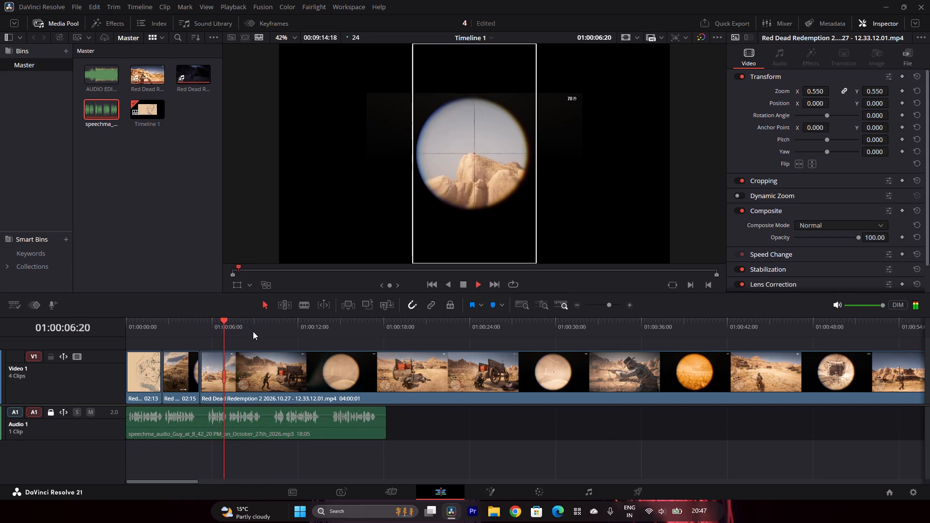
pyautogui.click(216, 325)
pyautogui.click(213, 323)
pyautogui.click(205, 322)
pyautogui.press('space')
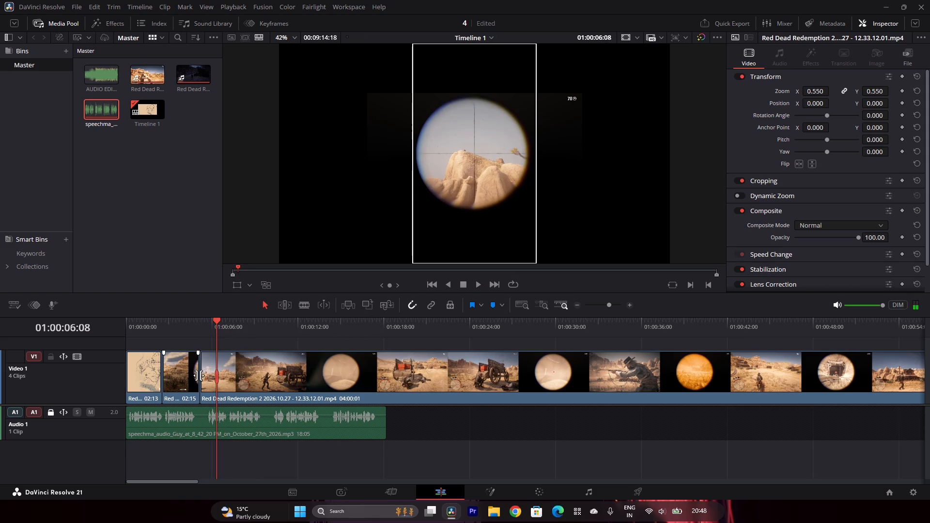
pyautogui.moveTo(202, 375); pyautogui.dragTo(202, 374)
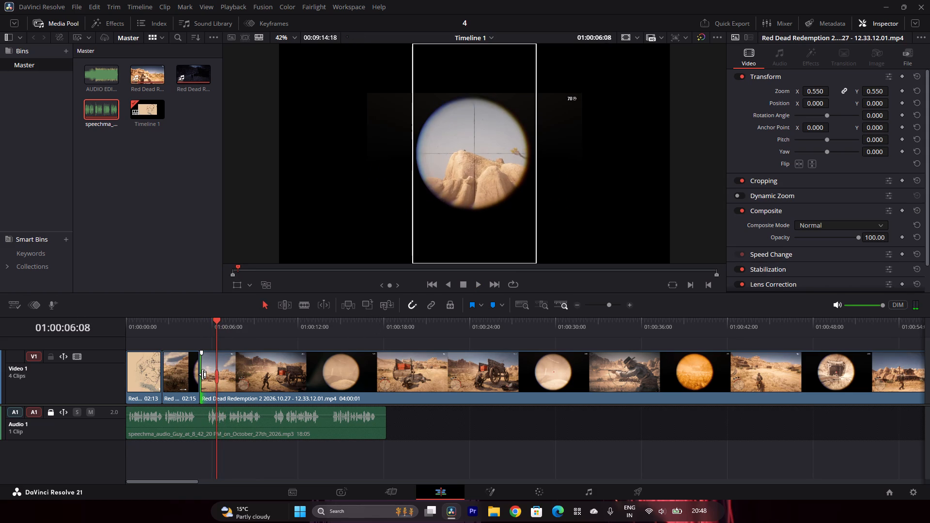
pyautogui.moveTo(202, 374); pyautogui.dragTo(209, 376)
pyautogui.doubleClick(202, 372)
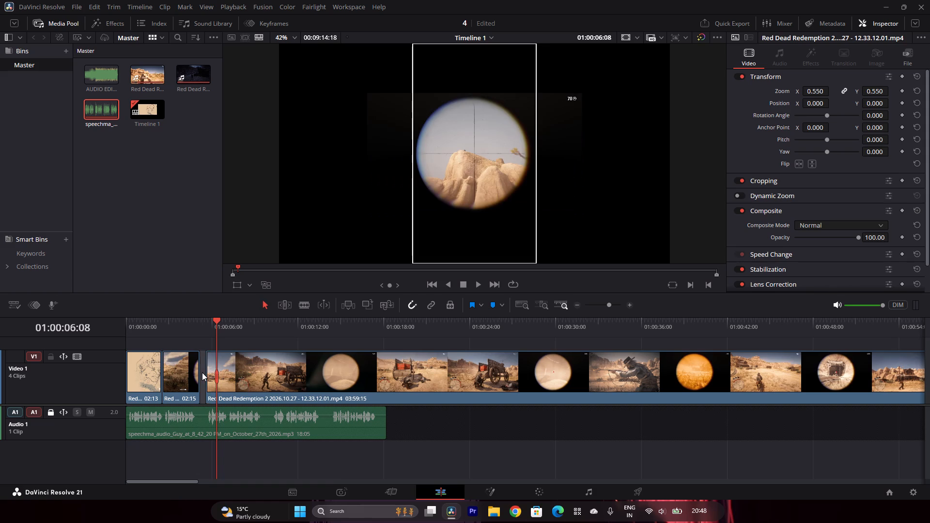
pyautogui.press('BackSpace')
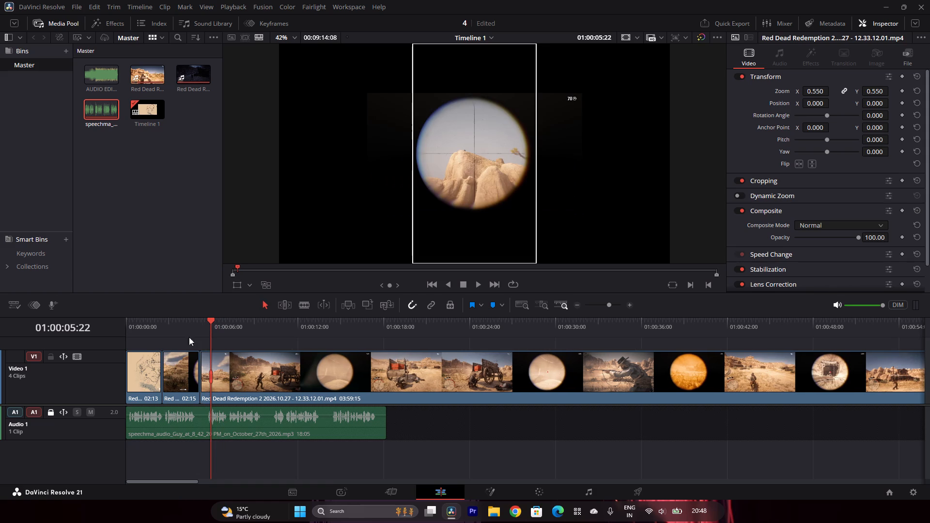
# Play the scope footage against the voiceover and split the clip at 01:00:07:09, as the scope view ends.
pyautogui.click(177, 318)
pyautogui.click(482, 289)
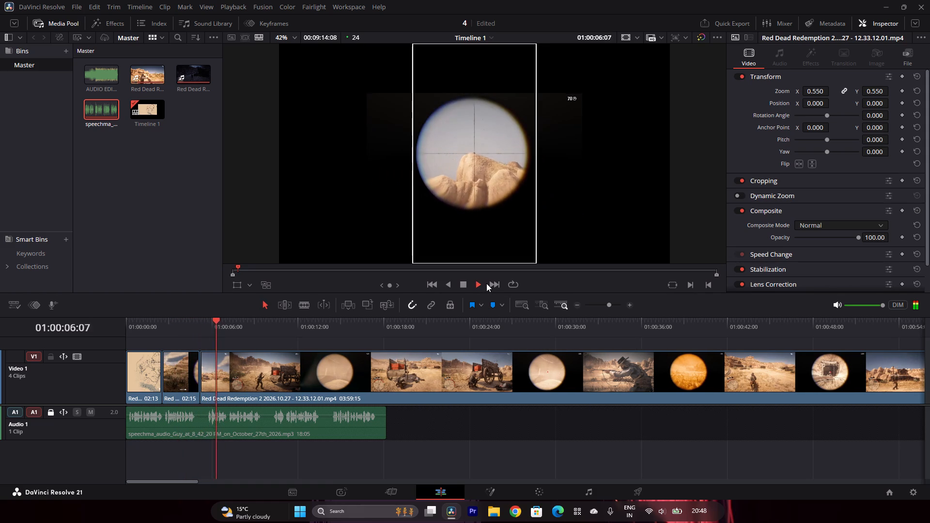
pyautogui.click(460, 280)
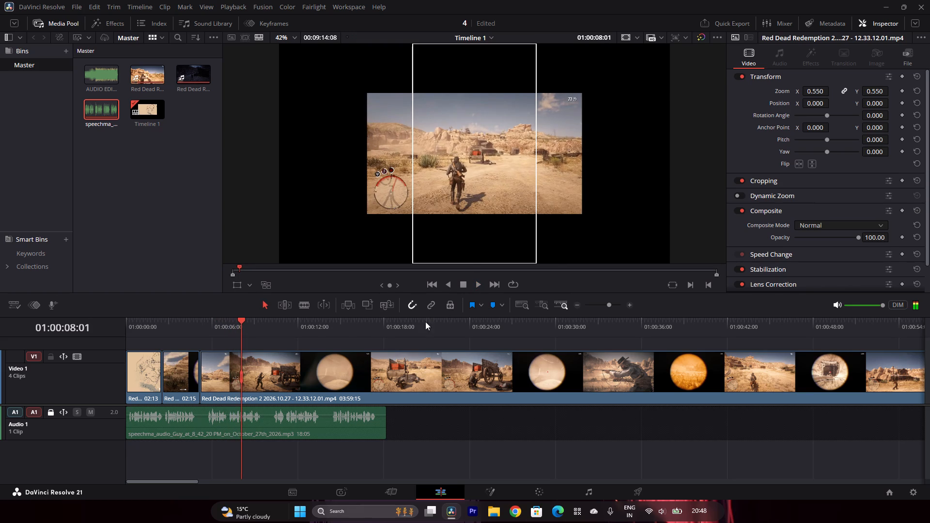
pyautogui.click(223, 321)
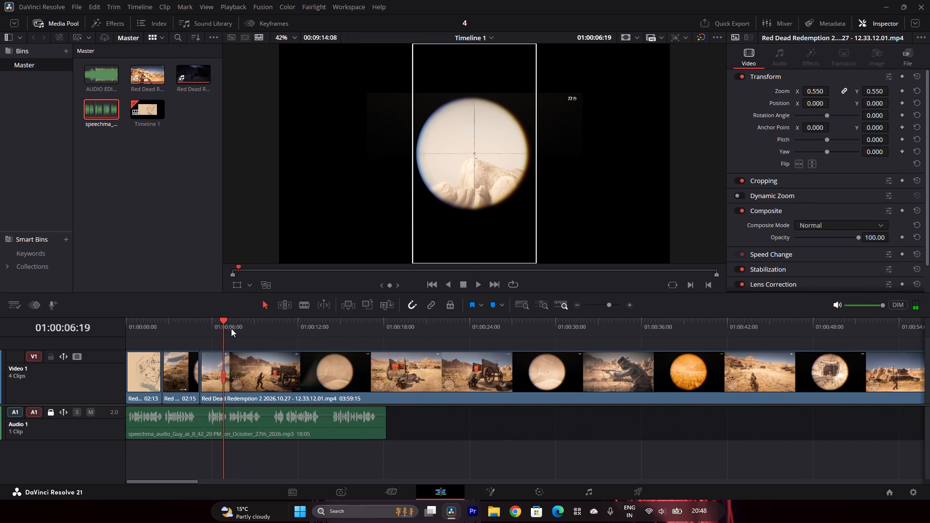
pyautogui.click(480, 281)
pyautogui.press('space')
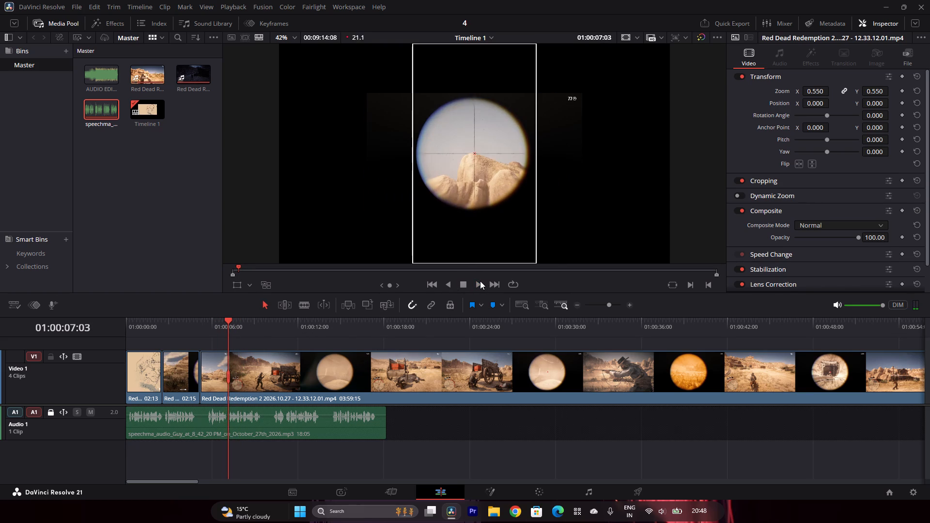
pyautogui.click(475, 284)
pyautogui.press('space')
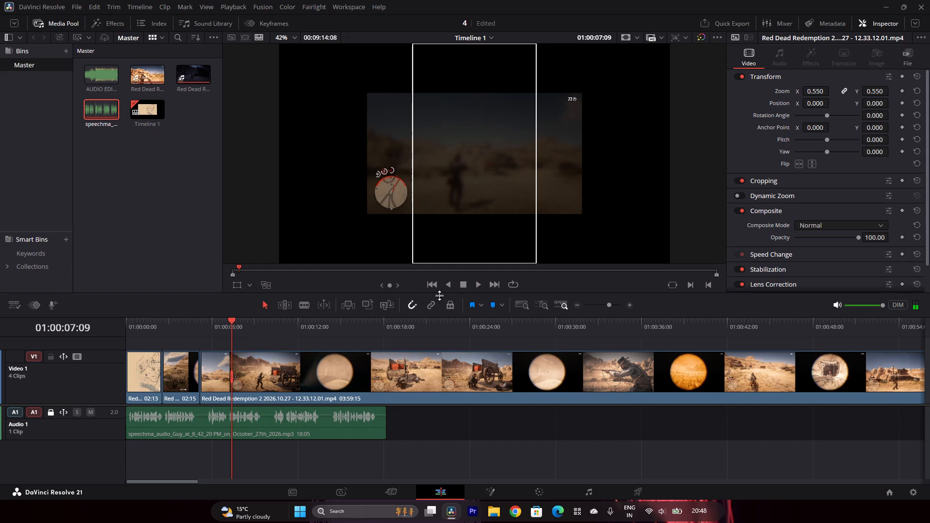
pyautogui.click(300, 302)
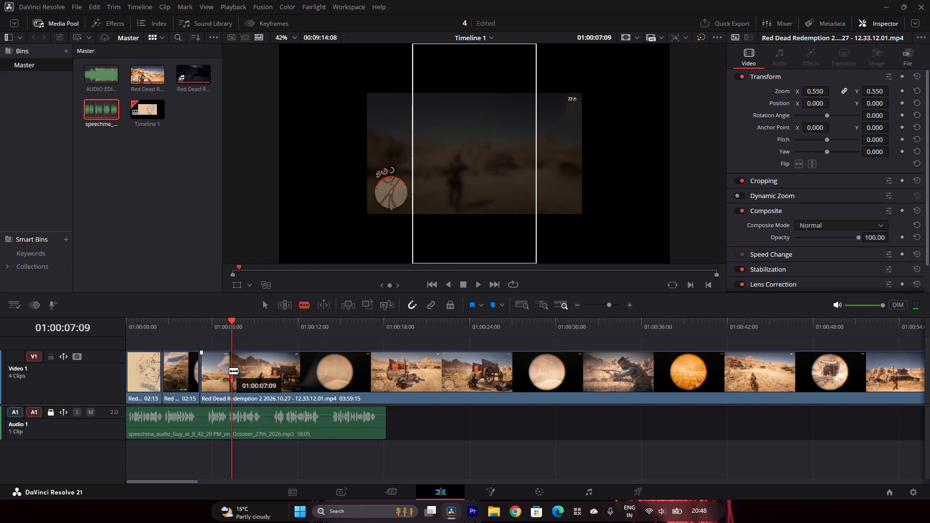
pyautogui.click(231, 373)
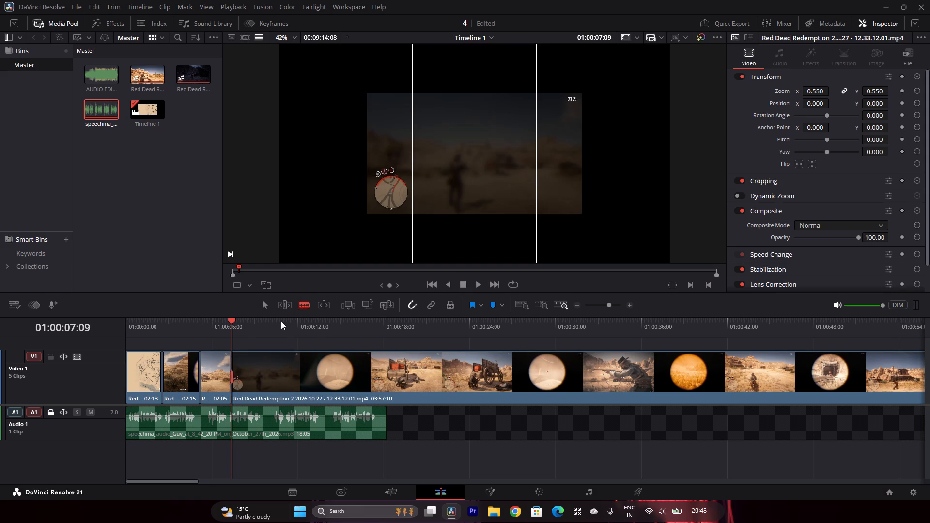
# Delete the rest of the daytime gameplay clip after 01:00:07:09 and close the gap so the night gameplay clip follows.
pyautogui.click(268, 307)
pyautogui.click(358, 373)
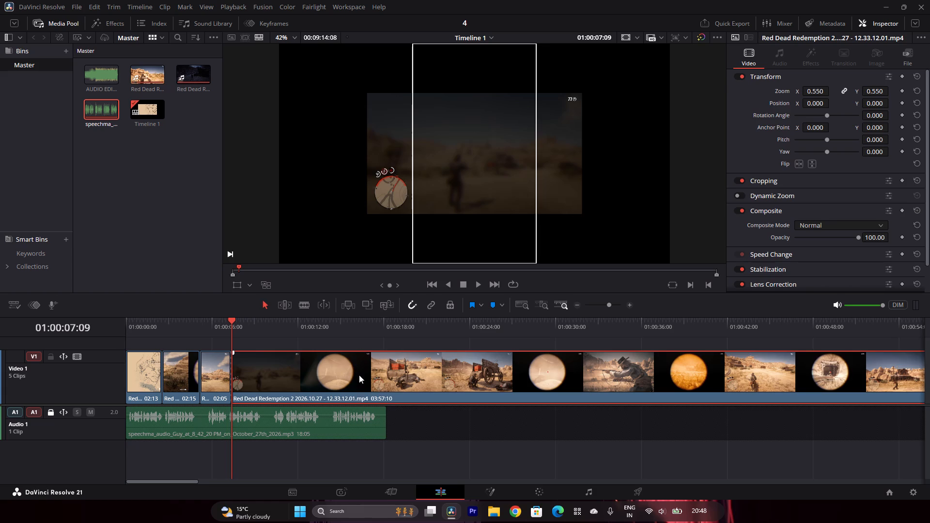
pyautogui.press('BackSpace')
pyautogui.click(363, 382)
pyautogui.press('BackSpace')
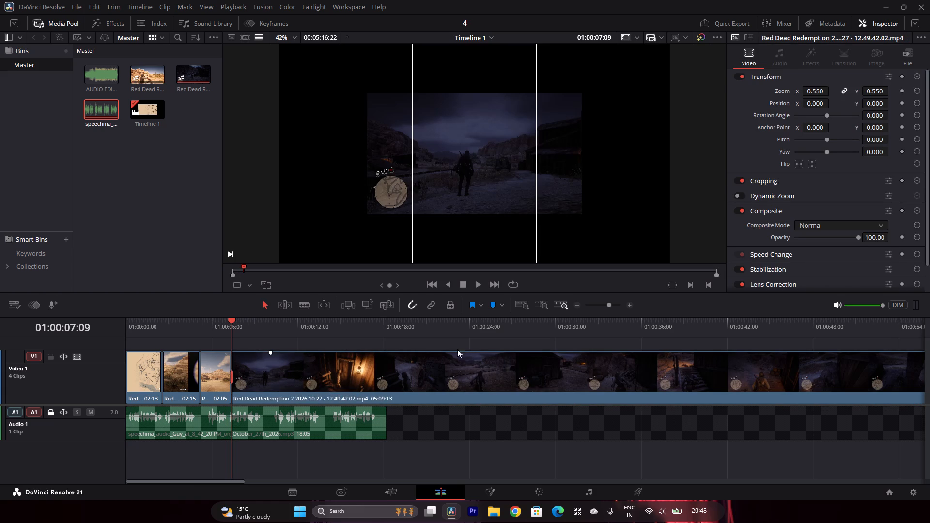
# Look through the whole night gameplay clip for footage approaching the lit hideout buildings.
pyautogui.moveTo(601, 304); pyautogui.dragTo(586, 305)
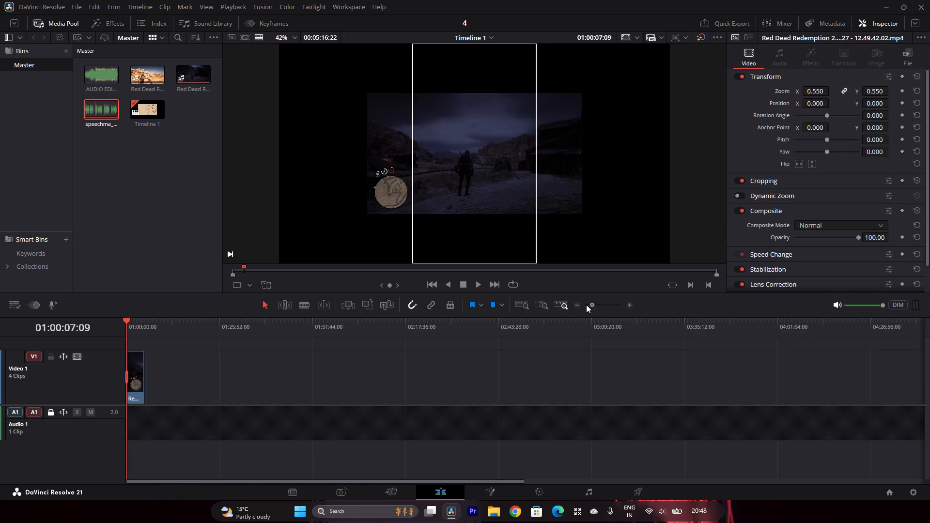
pyautogui.moveTo(586, 305); pyautogui.dragTo(601, 310)
pyautogui.click(382, 321)
pyautogui.click(357, 322)
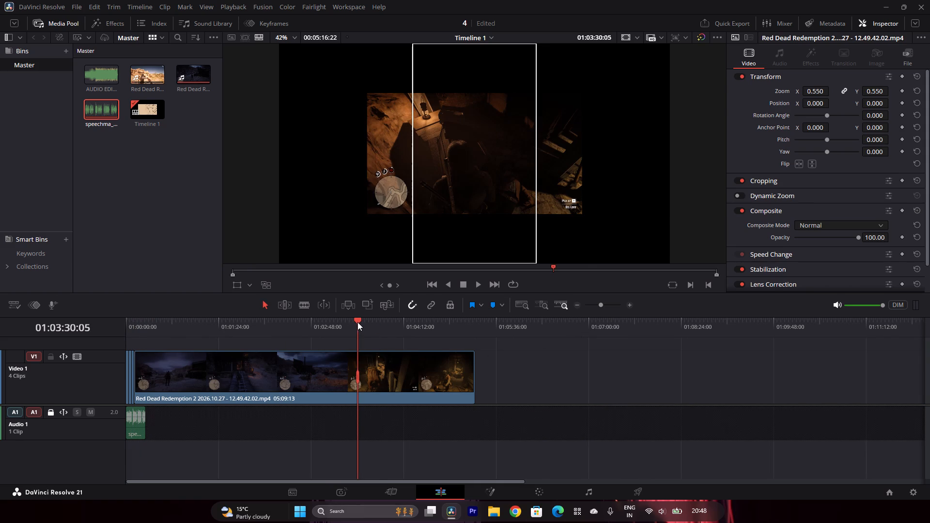
pyautogui.click(403, 322)
pyautogui.click(434, 324)
pyautogui.click(329, 326)
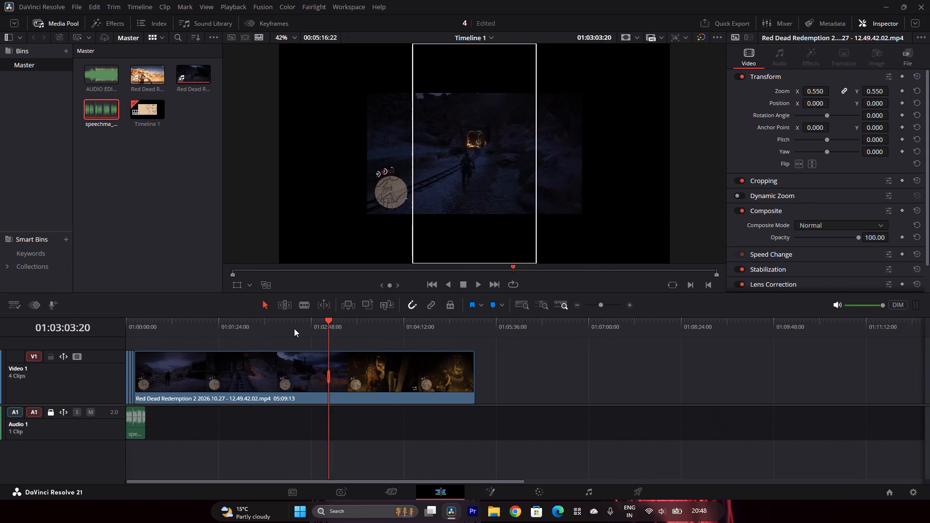
pyautogui.click(294, 328)
pyautogui.click(281, 332)
pyautogui.click(270, 334)
pyautogui.click(259, 334)
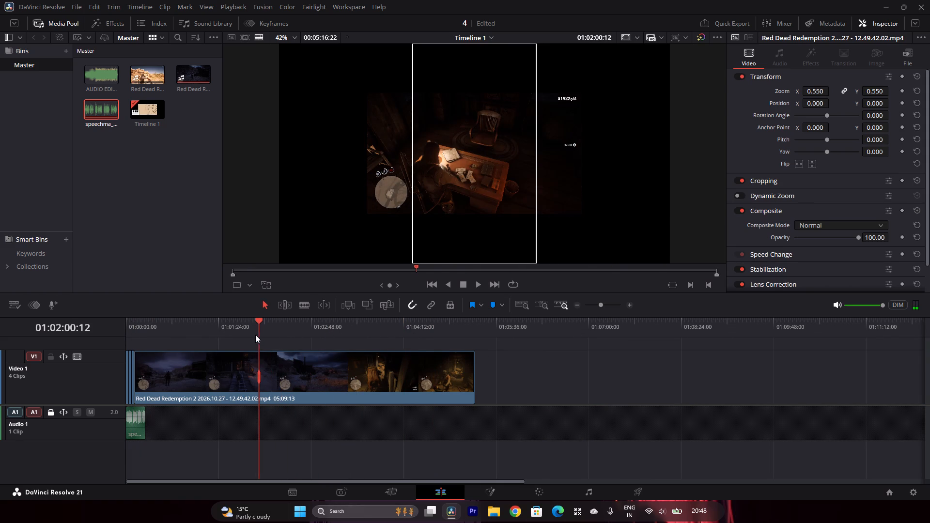
pyautogui.moveTo(244, 330); pyautogui.dragTo(239, 331)
pyautogui.click(231, 332)
pyautogui.click(223, 328)
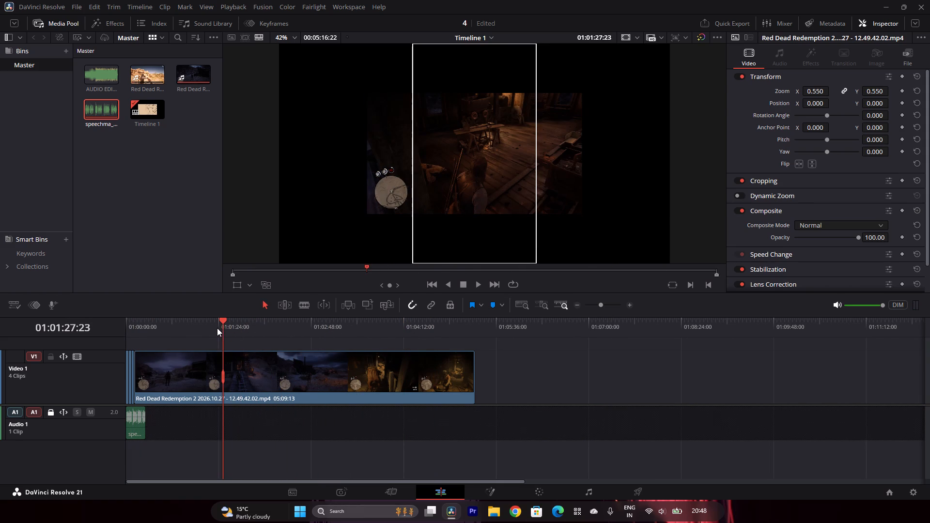
pyautogui.click(212, 327)
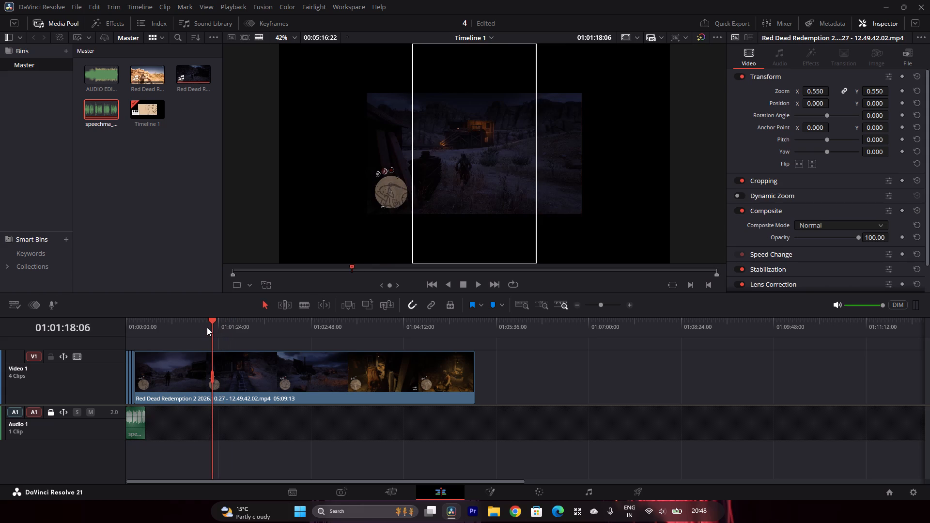
# Play the night footage leaving the lantern-lit shack and split the clip at 01:01:18:19, during the run toward the lit building.
pyautogui.click(480, 287)
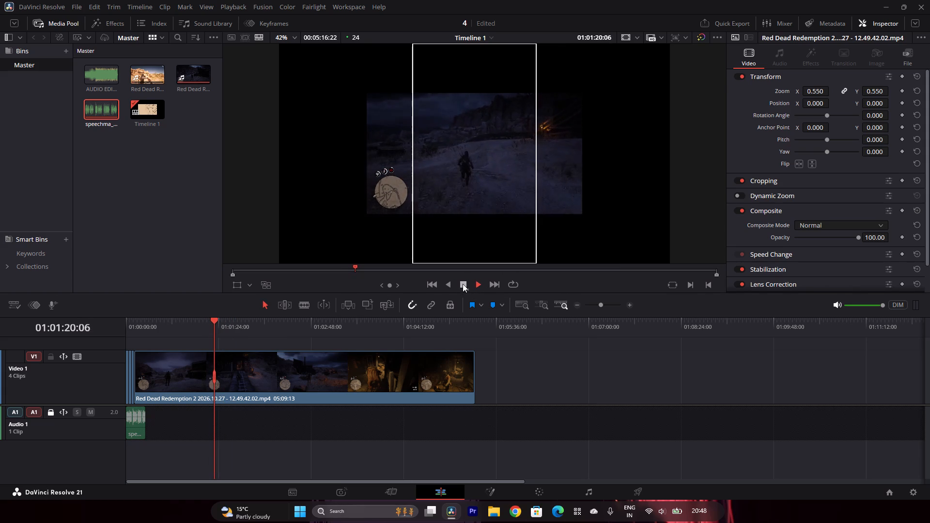
pyautogui.click(463, 283)
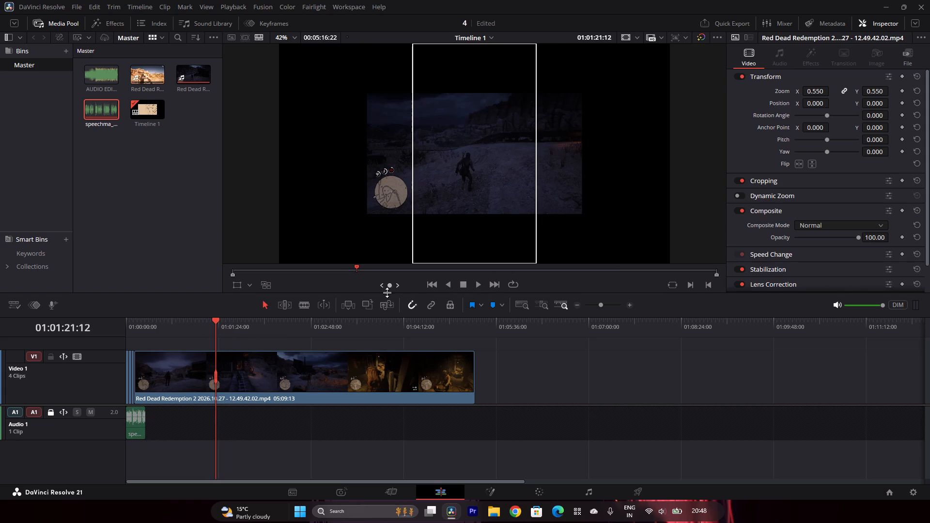
pyautogui.click(208, 323)
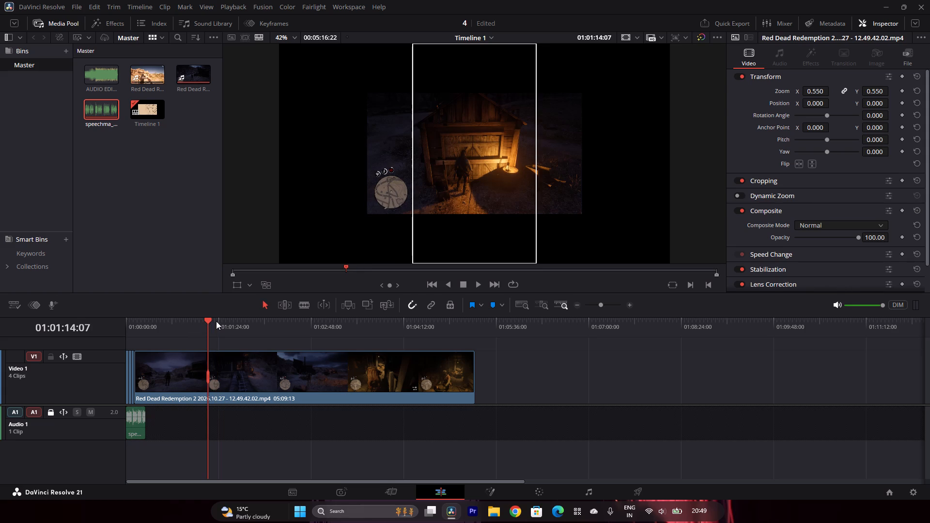
pyautogui.click(476, 286)
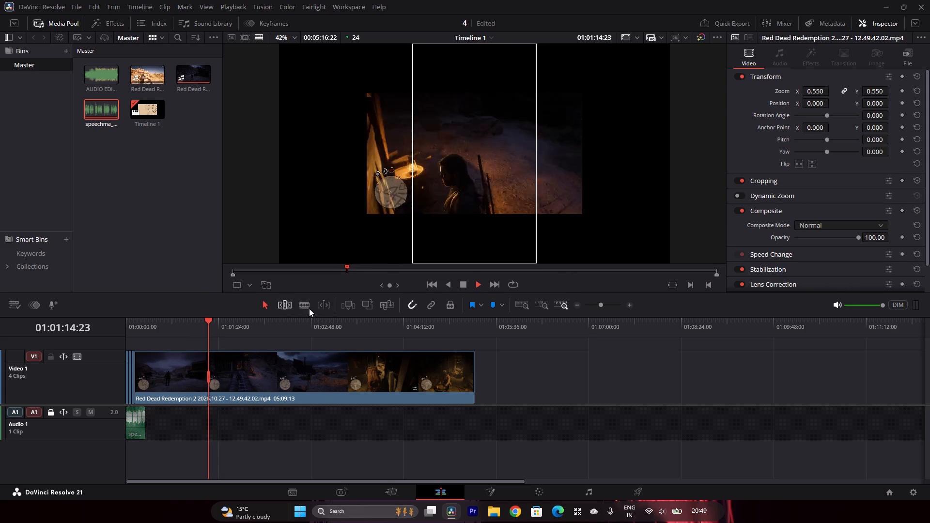
pyautogui.click(308, 306)
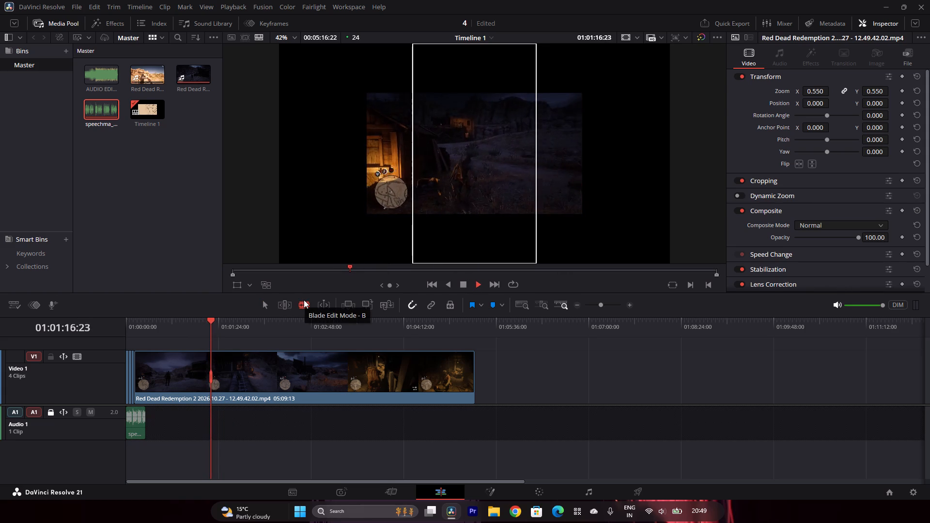
pyautogui.press('space')
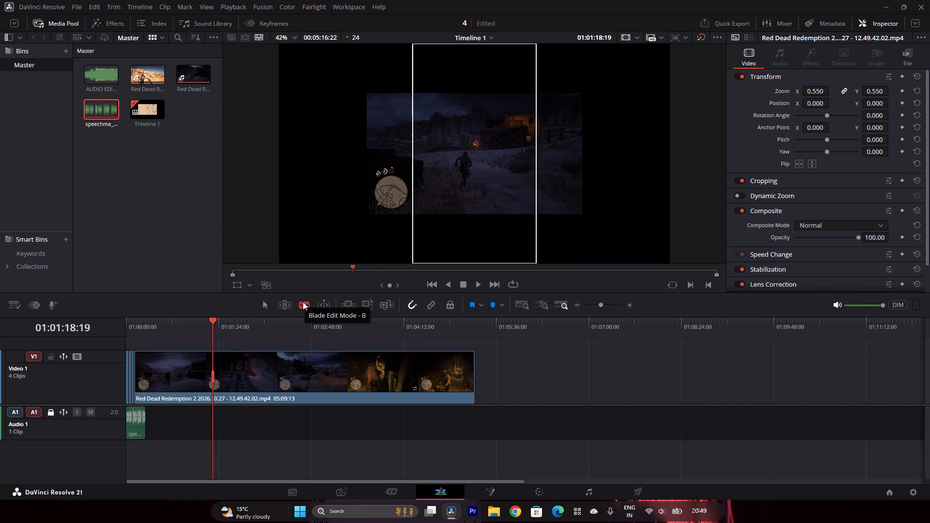
pyautogui.click(216, 385)
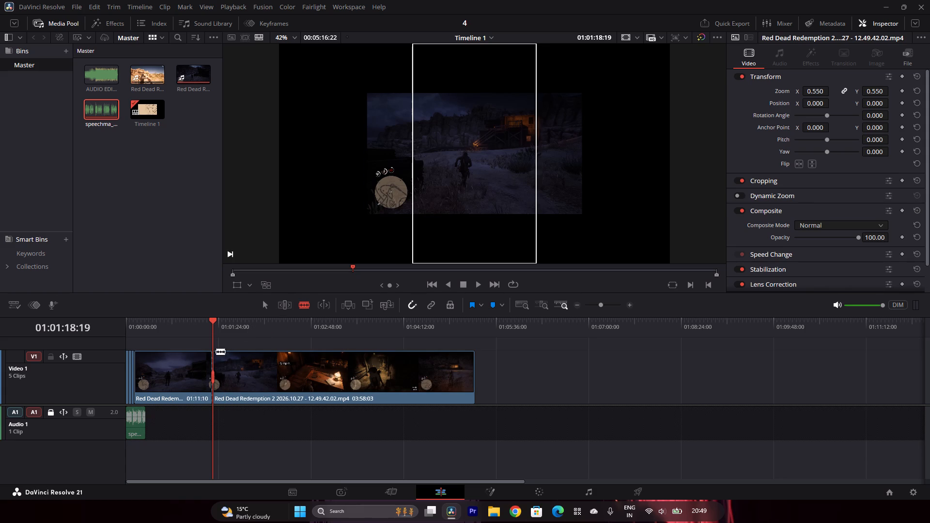
# Remove the night gameplay section between 01:00:07:09 and 01:01:18:19, closing the gap.
pyautogui.click(269, 304)
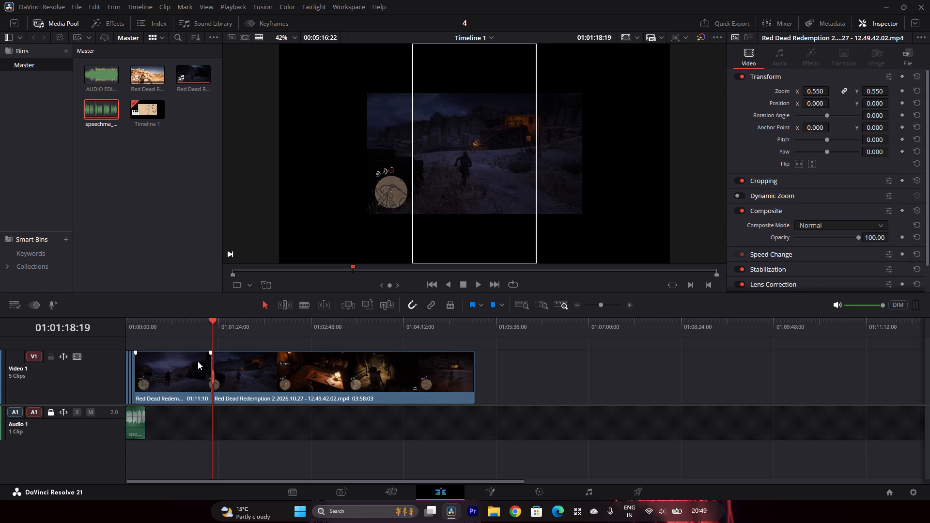
pyautogui.click(198, 361)
pyautogui.press('BackSpace')
pyautogui.click(195, 357)
pyautogui.press('BackSpace')
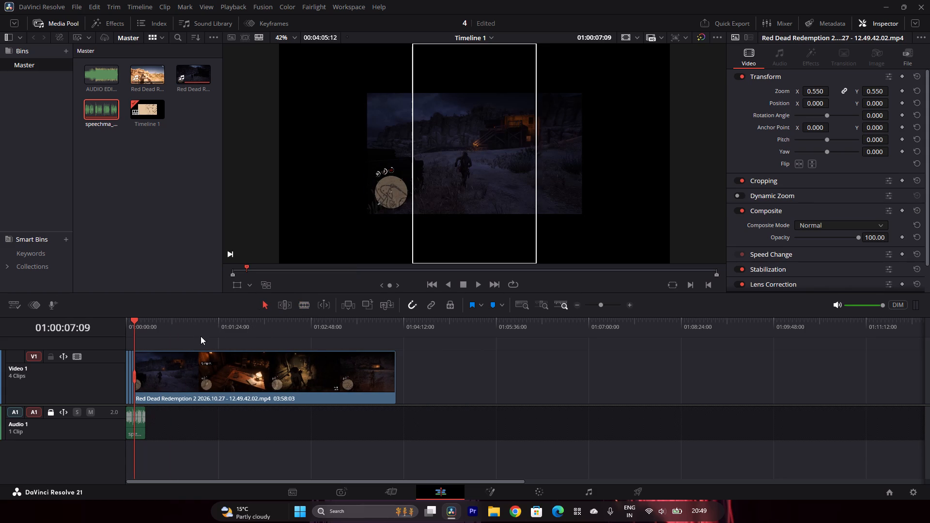
# Play back the night run after 01:00:07:09 with the voiceover to check whether it suits this part.
pyautogui.click(477, 284)
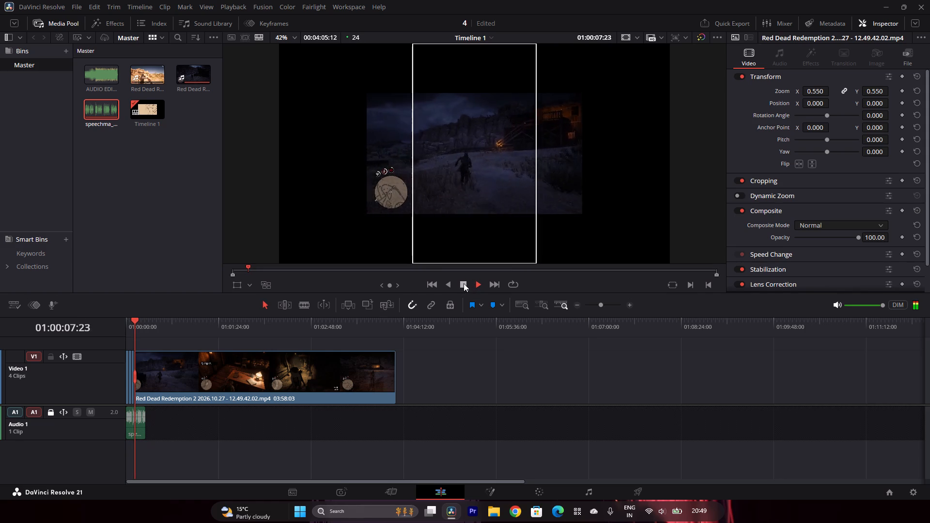
pyautogui.click(464, 283)
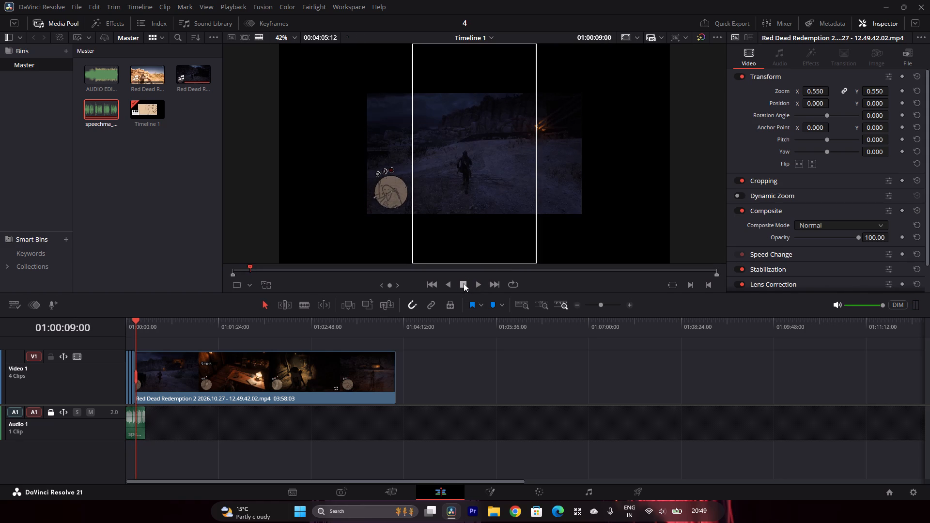
pyautogui.press('Left')
pyautogui.press('Left')
pyautogui.press('Left')
pyautogui.press('Left')
pyautogui.press('Left')
pyautogui.press('Left')
pyautogui.press('Left')
pyautogui.press('Left')
pyautogui.press('Left')
pyautogui.press('Left')
pyautogui.press('space')
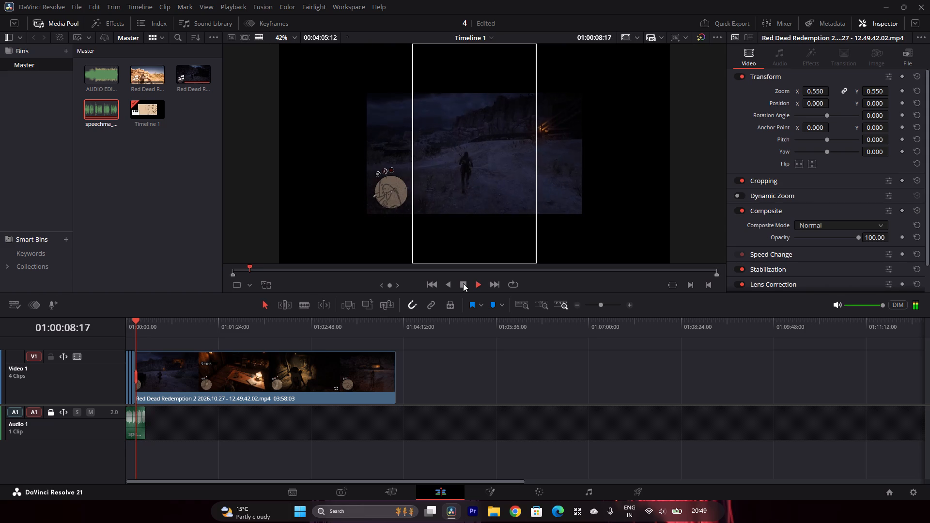
pyautogui.press('space')
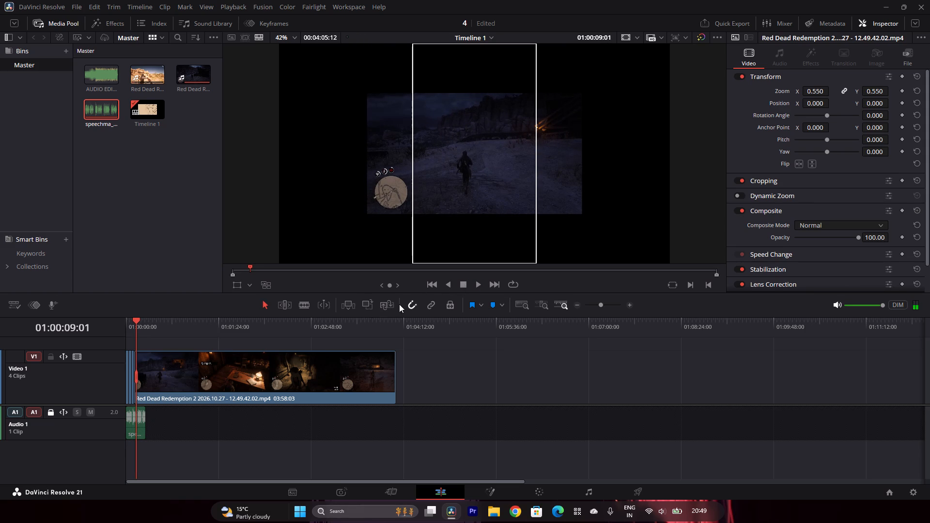
# Find the night footage running past the lantern toward the wooden stairs and split the clip at 01:00:36:08.
pyautogui.tripleClick(628, 305)
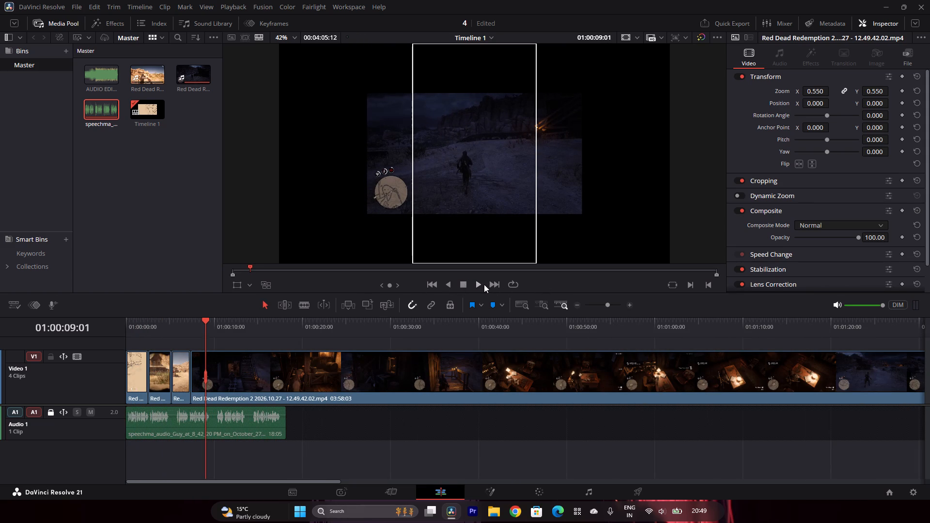
pyautogui.click(473, 326)
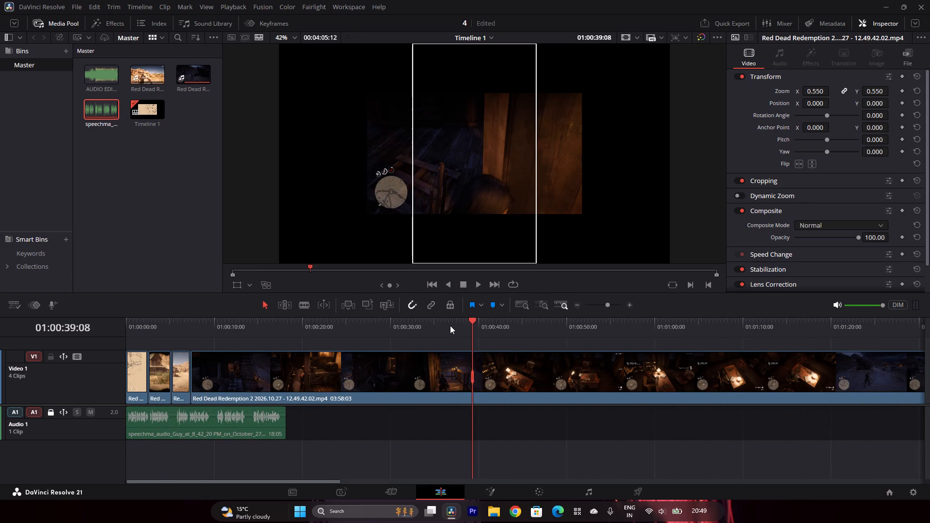
pyautogui.click(450, 325)
pyautogui.click(478, 285)
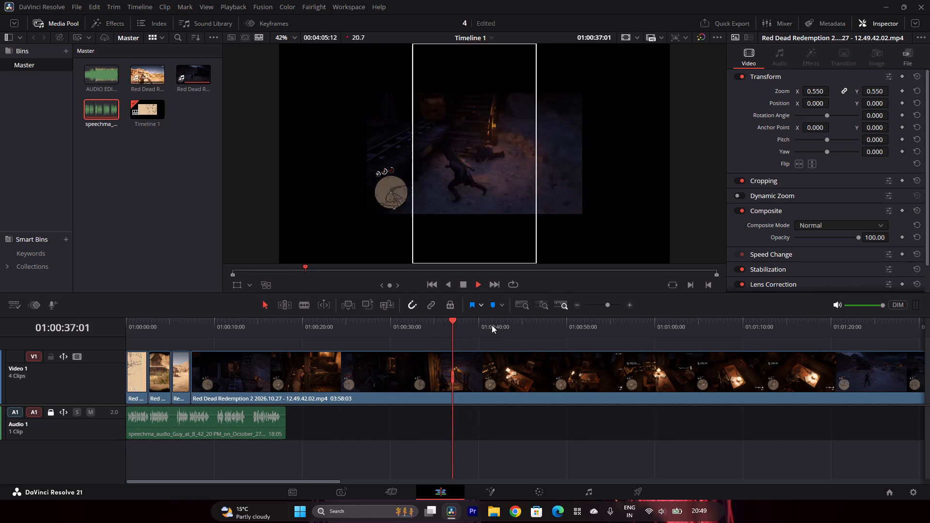
pyautogui.click(459, 321)
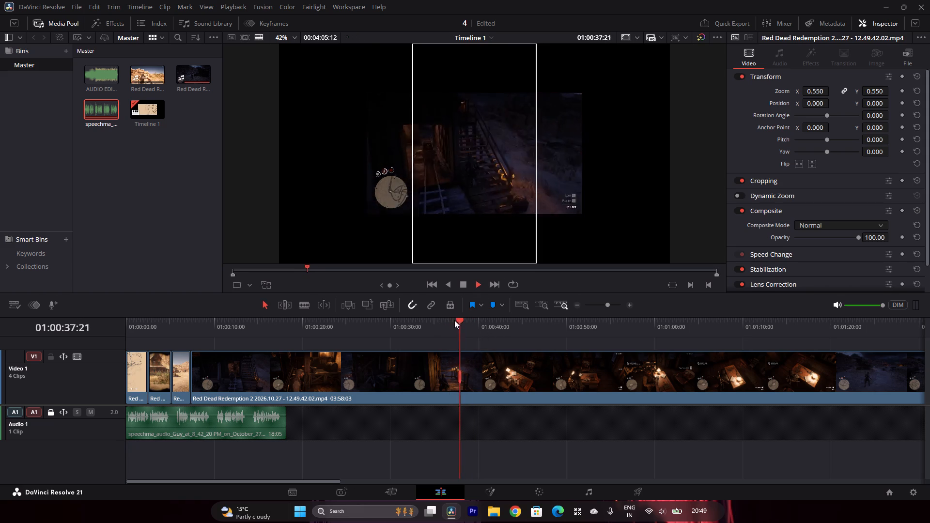
pyautogui.click(447, 320)
pyautogui.click(468, 288)
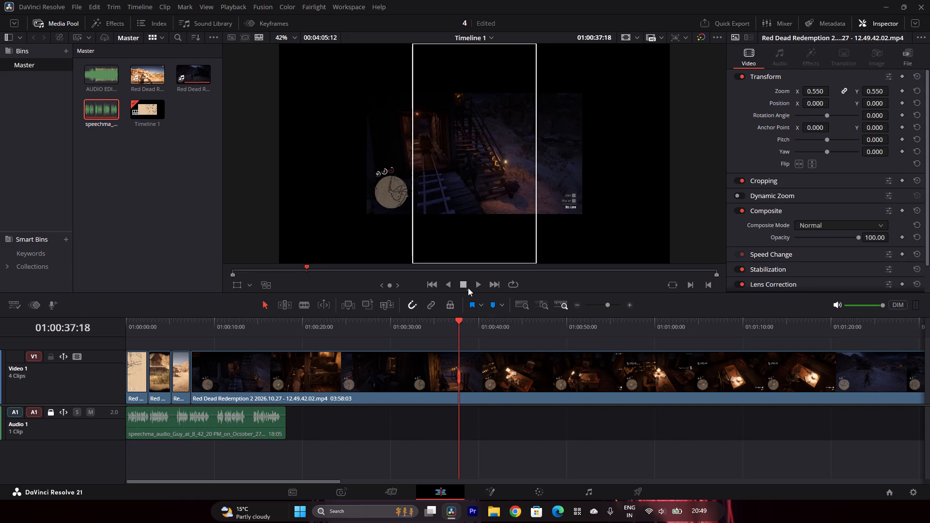
pyautogui.click(446, 323)
pyautogui.click(304, 303)
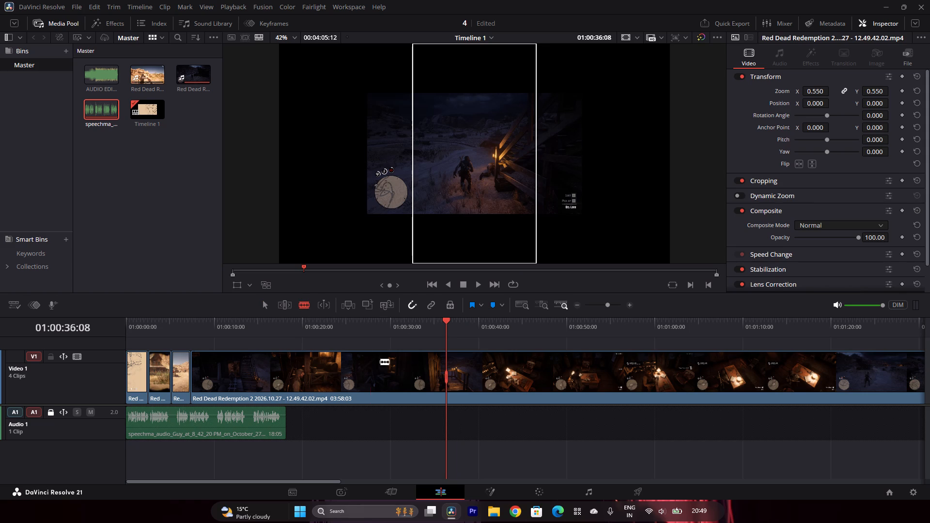
pyautogui.click(448, 385)
pyautogui.click(269, 304)
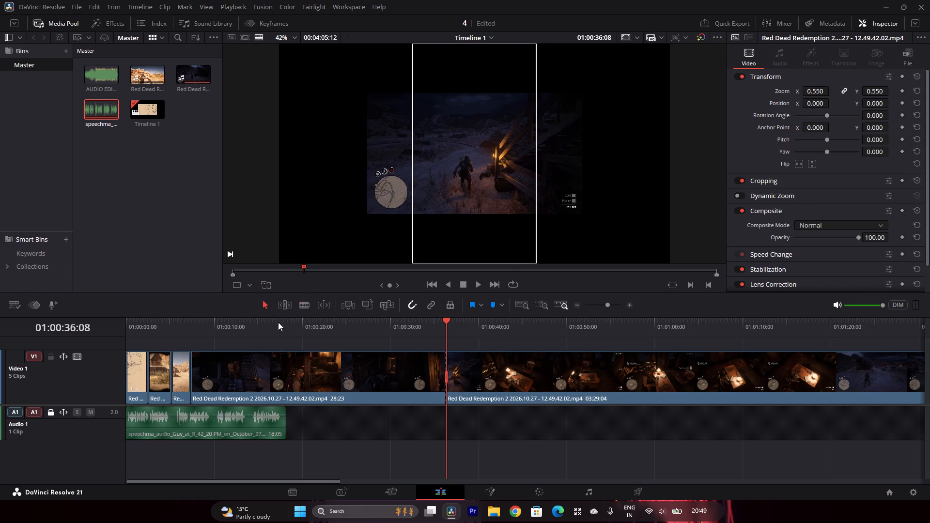
# Remove the night gameplay section between 01:00:07:09 and 01:00:36:08, closing the gap.
pyautogui.click(300, 360)
pyautogui.press('BackSpace')
pyautogui.click(303, 363)
pyautogui.press('BackSpace')
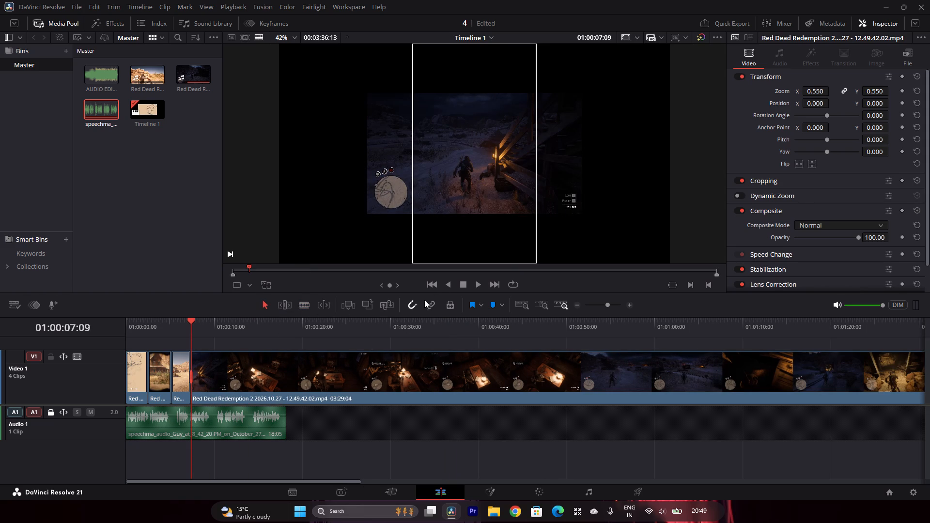
# Play the night footage after 01:00:07:09 with the voiceover, examining the stairs, porch and cabin entry for a cut point.
pyautogui.press('space')
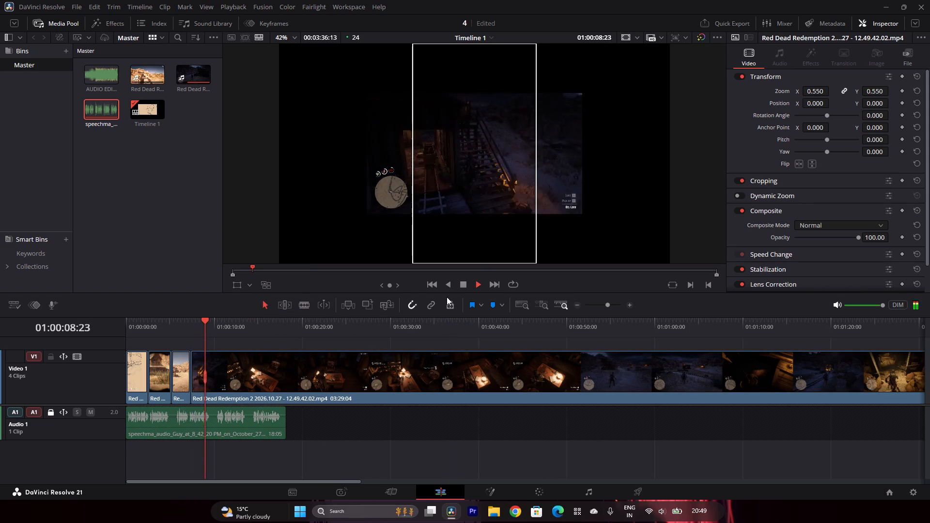
pyautogui.click(461, 284)
pyautogui.click(479, 284)
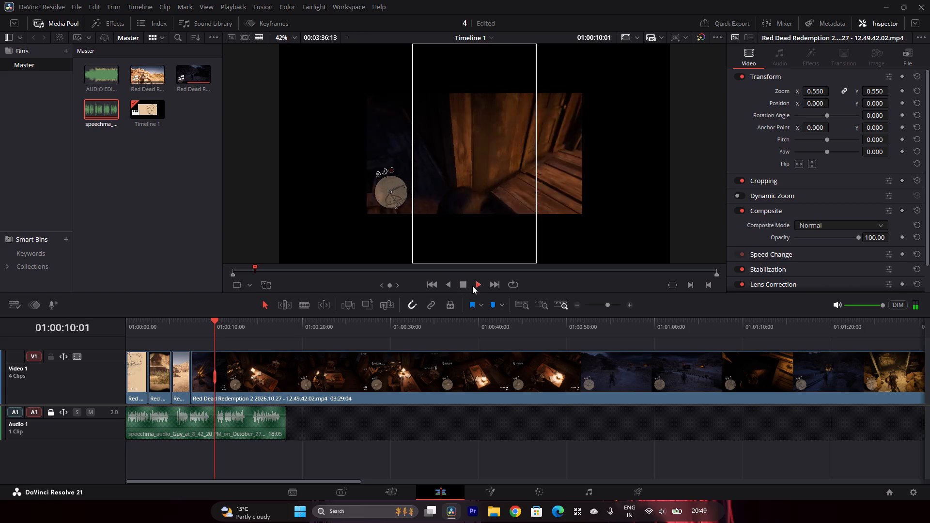
pyautogui.click(472, 286)
pyautogui.click(465, 286)
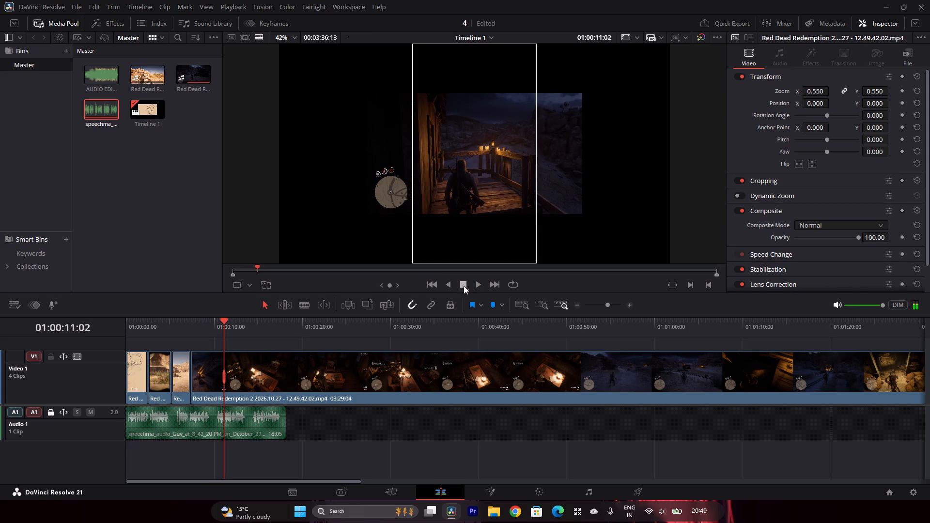
pyautogui.click(479, 282)
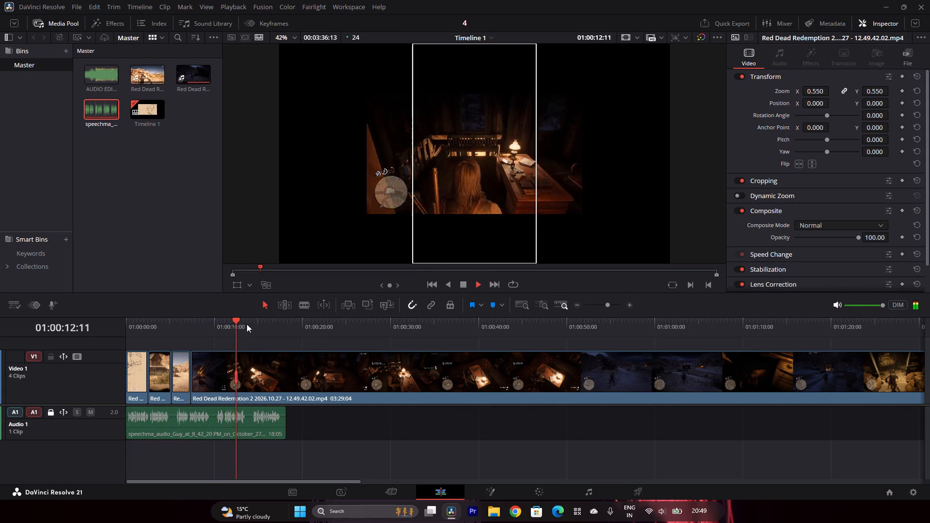
pyautogui.click(216, 318)
pyautogui.click(210, 320)
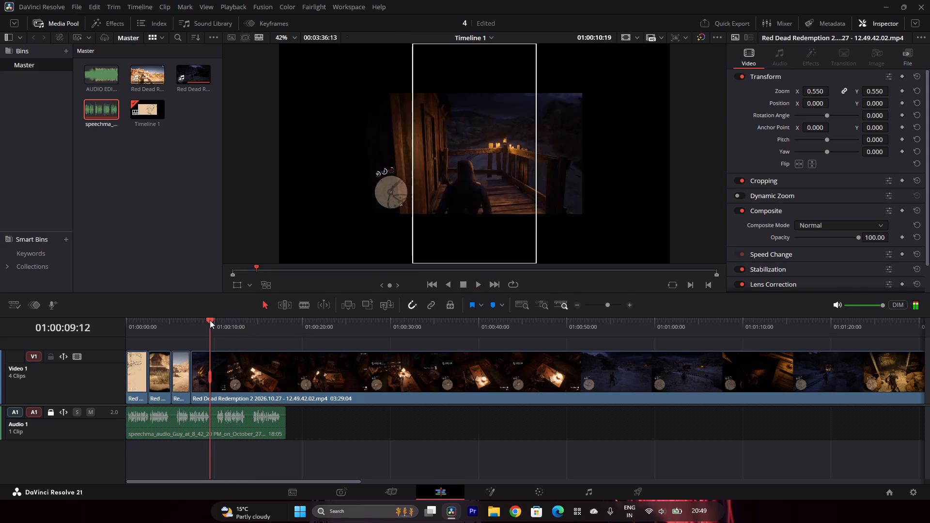
pyautogui.click(461, 281)
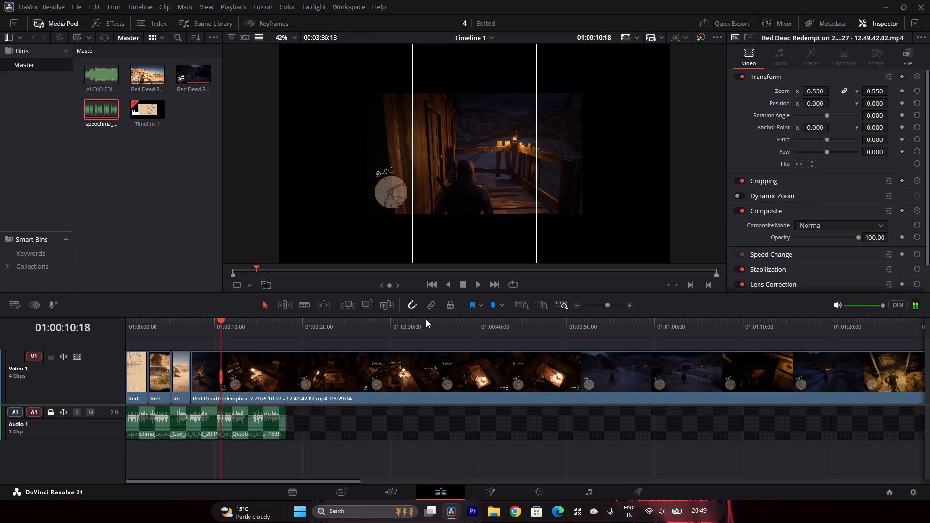
# Step back to the wooden wall shot before the candlelit porch and split the night clip at 01:00:10:01.
pyautogui.press('Left')
pyautogui.press('Left')
pyautogui.press('Left')
pyautogui.press('Left')
pyautogui.press('Left')
pyautogui.press('Left')
pyautogui.press('Left')
pyautogui.press('Left')
pyautogui.press('Left')
pyautogui.press('Left')
pyautogui.press('Left')
pyautogui.press('Left')
pyautogui.press('Left')
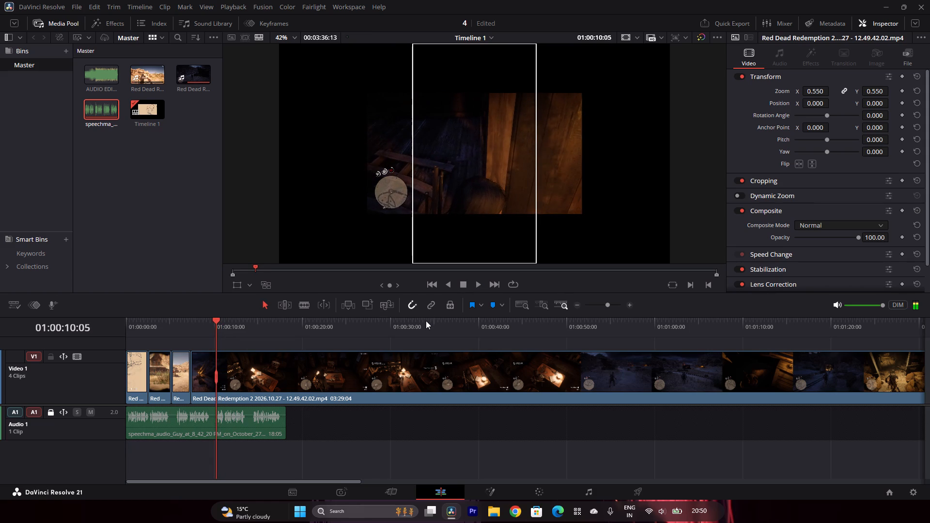
pyautogui.press('Left')
pyautogui.press('Left')
pyautogui.press('Left')
pyautogui.press('Left')
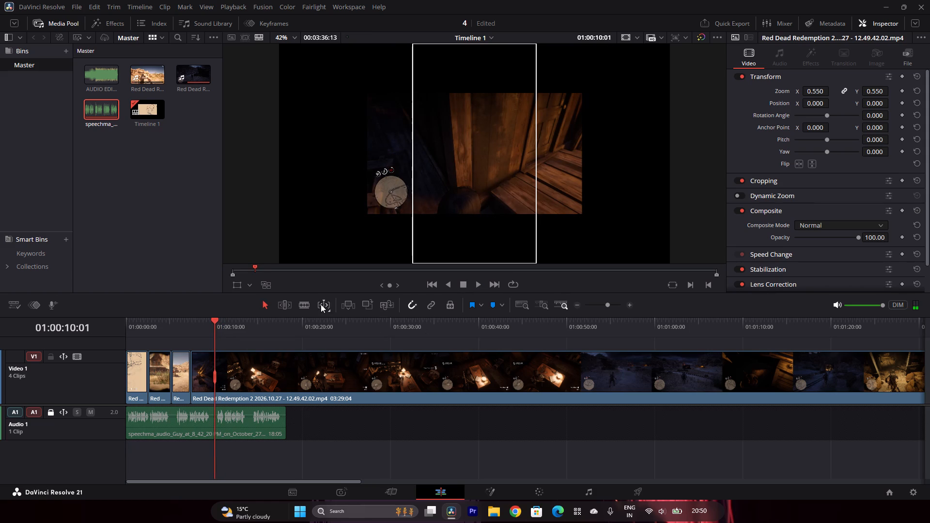
pyautogui.click(304, 302)
pyautogui.click(218, 369)
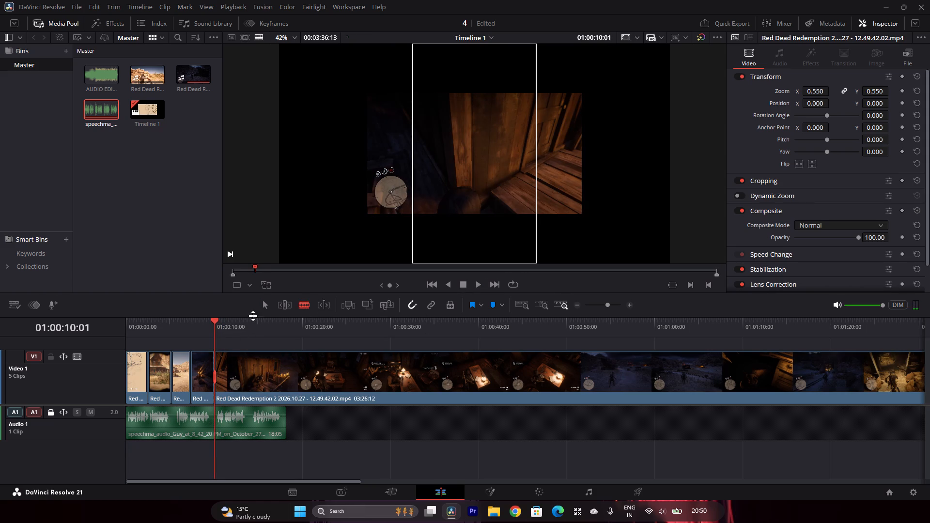
pyautogui.click(263, 305)
# Look through the cabin interior footage between 01:00:12:08 and 01:00:28:19 for the lamp-lit desk search.
pyautogui.click(380, 328)
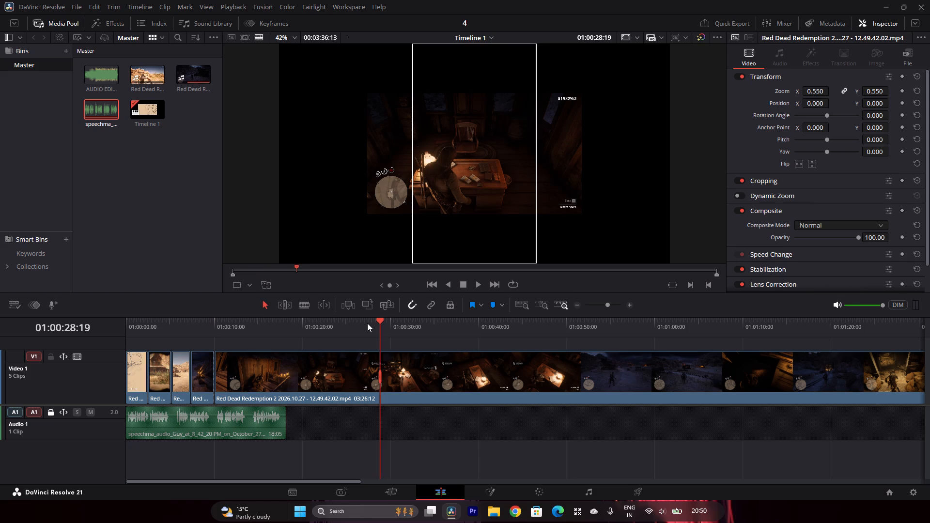
pyautogui.click(367, 323)
pyautogui.click(353, 323)
pyautogui.click(347, 323)
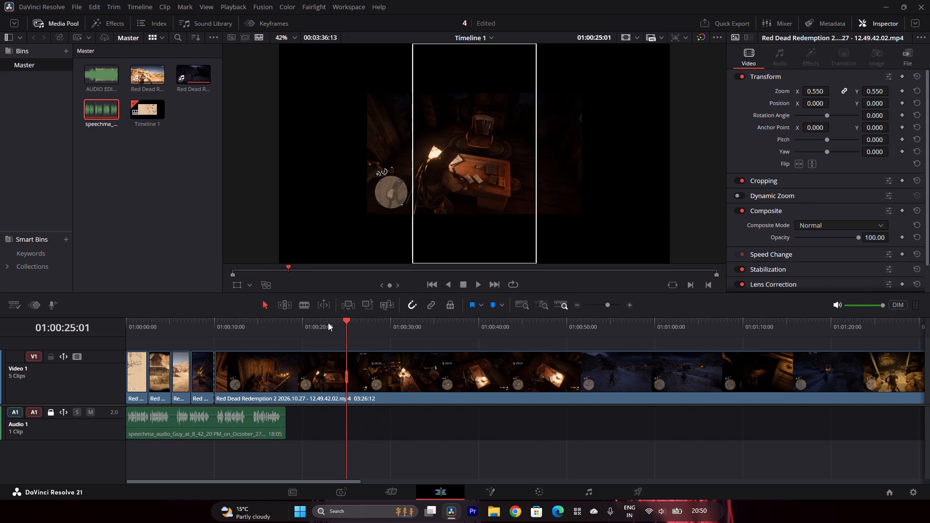
pyautogui.click(328, 323)
pyautogui.click(317, 324)
pyautogui.click(296, 321)
pyautogui.click(285, 321)
pyautogui.click(277, 320)
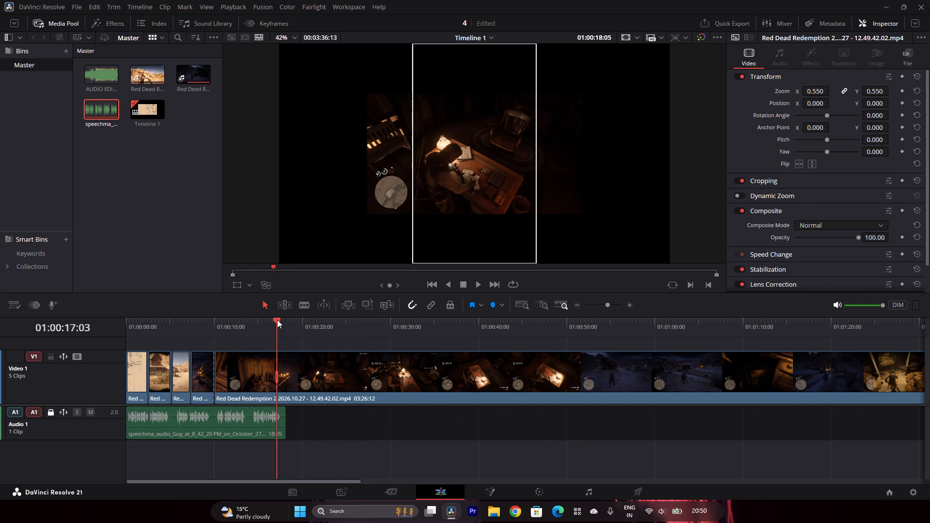
pyautogui.click(263, 319)
pyautogui.click(248, 320)
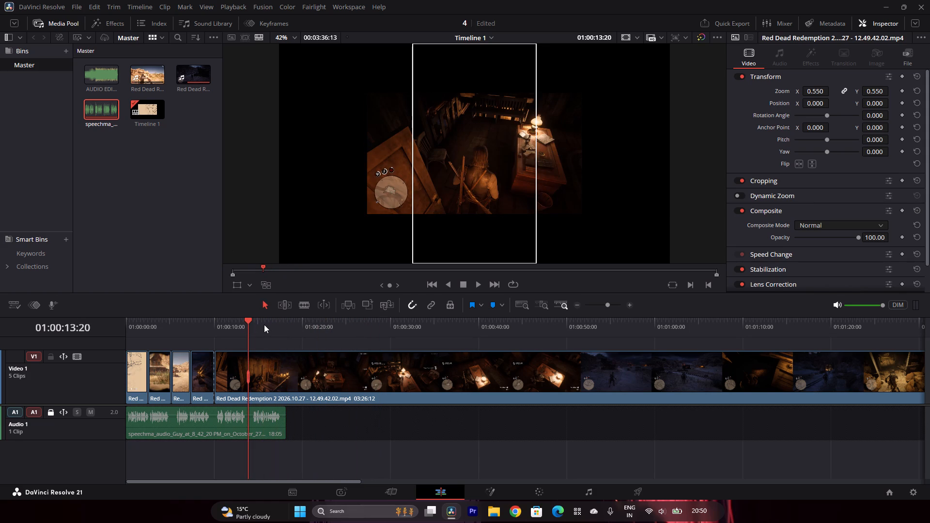
pyautogui.click(264, 324)
pyautogui.click(247, 323)
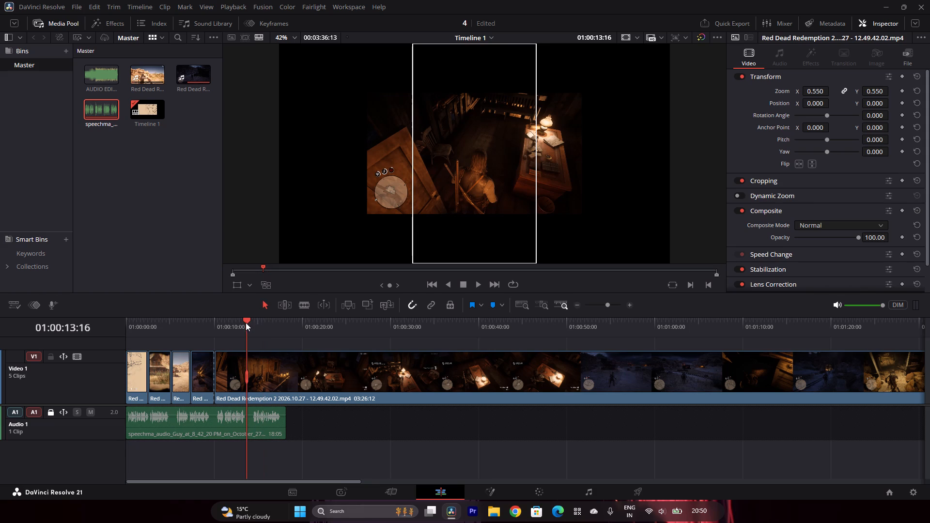
pyautogui.click(239, 322)
pyautogui.click(235, 322)
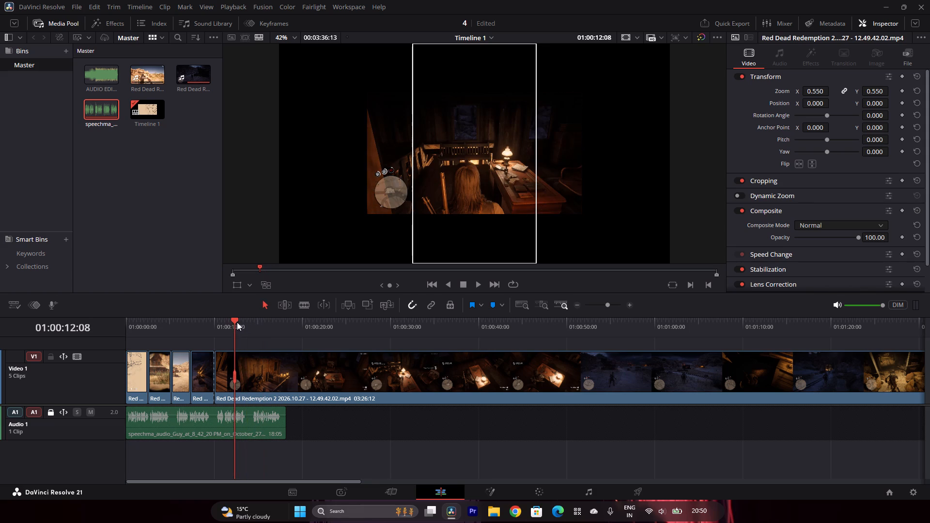
# Split the night clip at 01:00:16:03, where the character stands at the lamp-lit desk.
pyautogui.click(271, 327)
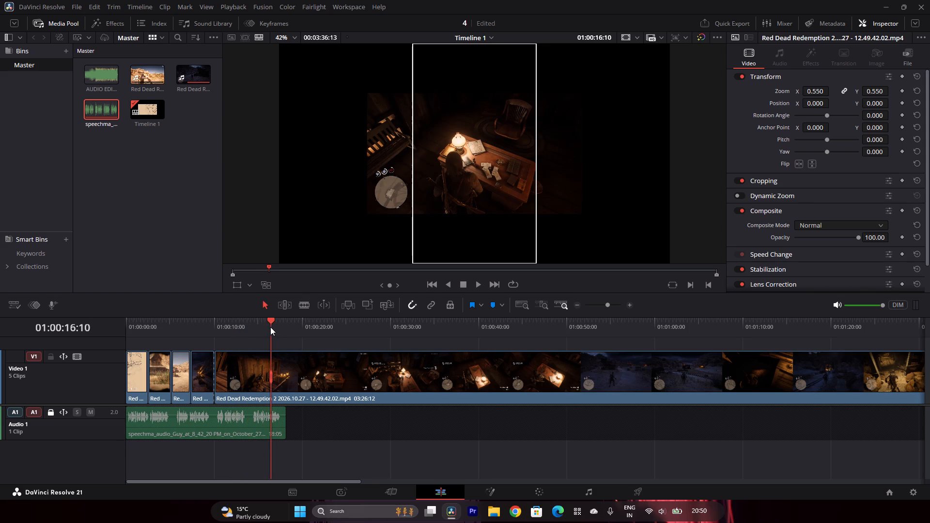
pyautogui.click(268, 325)
pyautogui.click(301, 307)
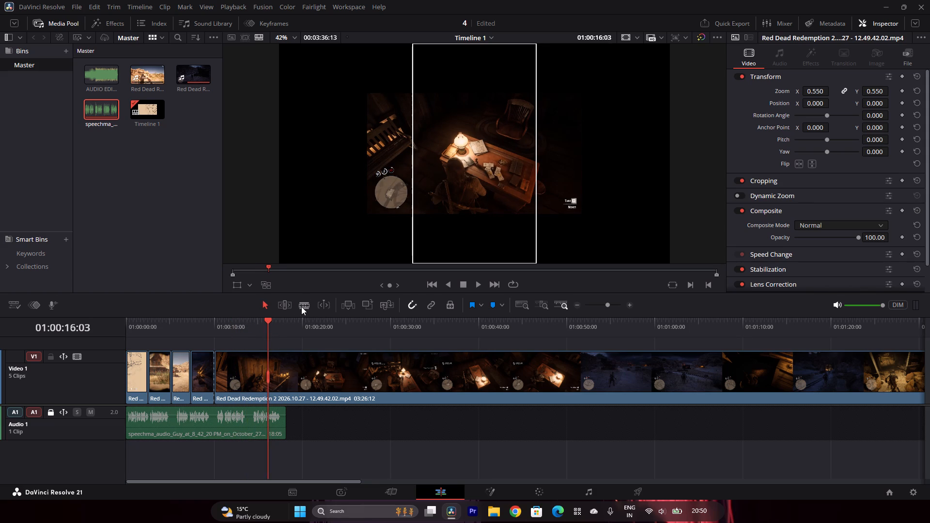
pyautogui.click(271, 366)
pyautogui.click(269, 306)
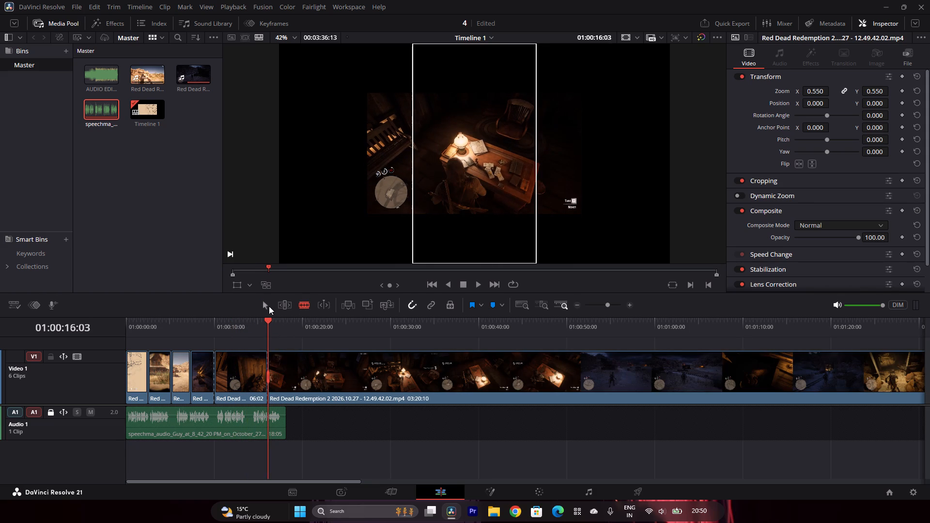
# Remove the night gameplay section between 01:00:10:01 and 01:00:16:03, closing the gap.
pyautogui.click(248, 368)
pyautogui.press('BackSpace')
pyautogui.click(249, 367)
pyautogui.press('BackSpace')
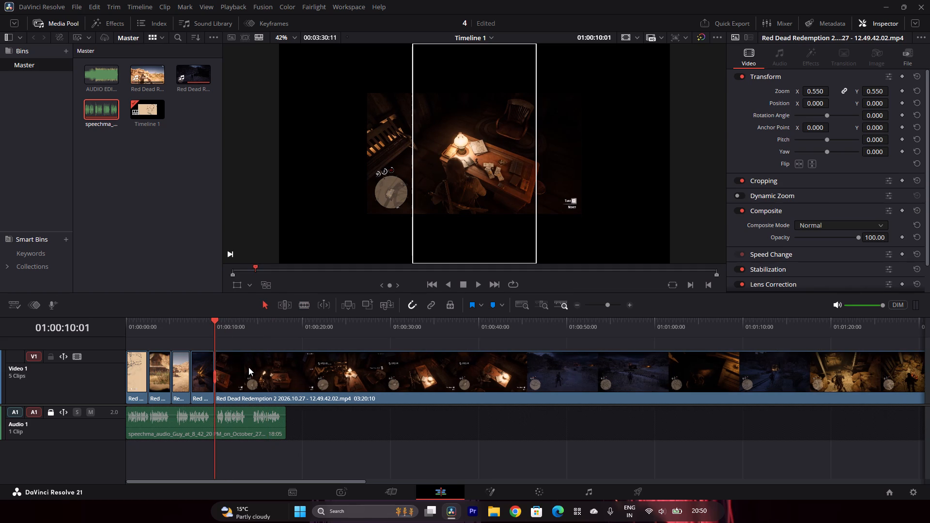
# Play the edit from 01:00:08:19 and split the desk footage at the voiceover's end, 01:00:18:05.
pyautogui.click(203, 325)
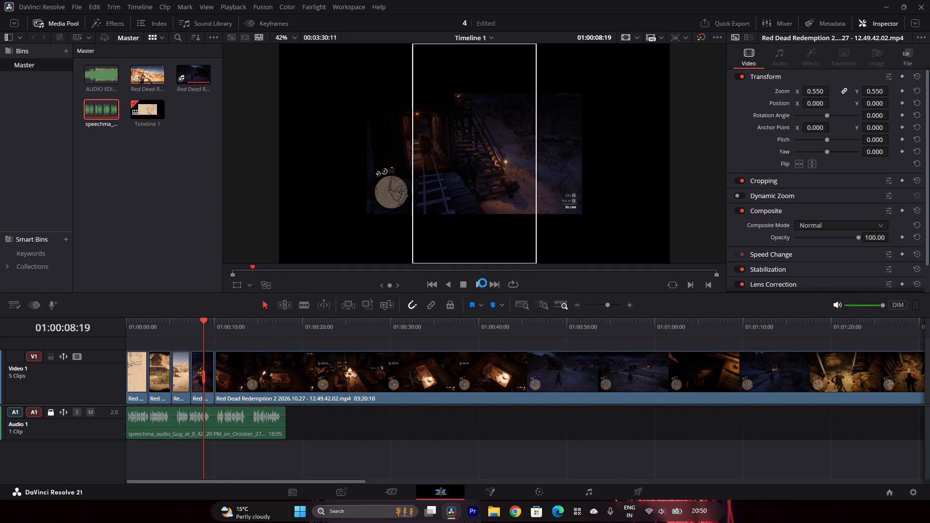
pyautogui.click(477, 285)
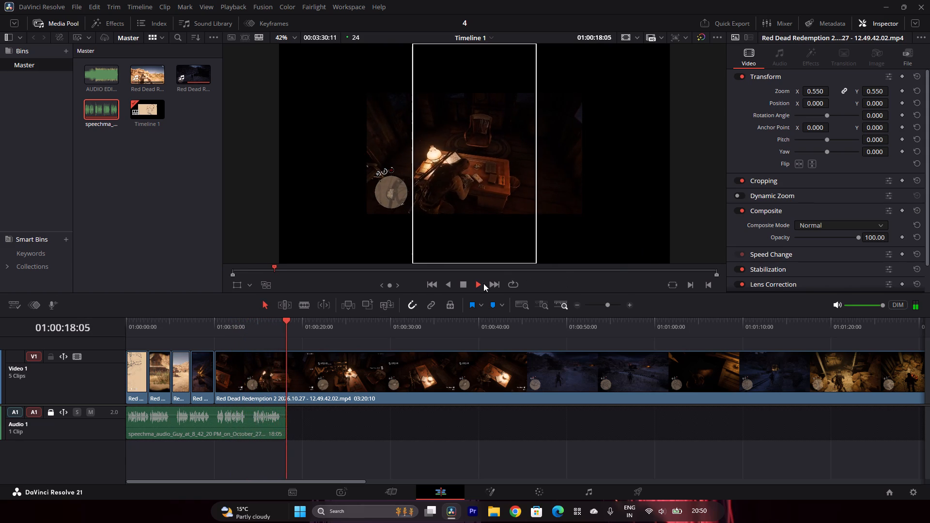
pyautogui.click(457, 282)
pyautogui.click(308, 304)
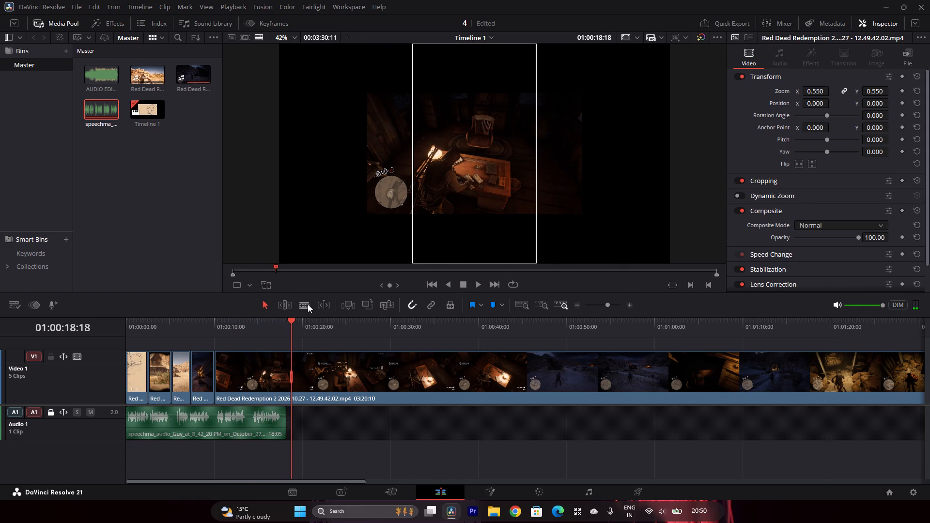
pyautogui.click(282, 382)
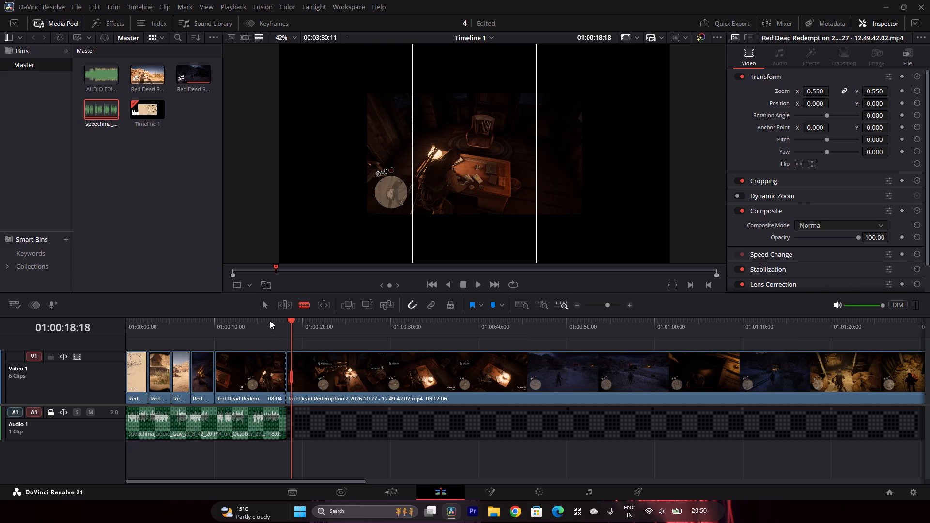
# Delete the leftover night gameplay on Video 1 after the voiceover's end at 01:00:18:05.
pyautogui.click(268, 308)
pyautogui.click(320, 379)
pyautogui.press('BackSpace')
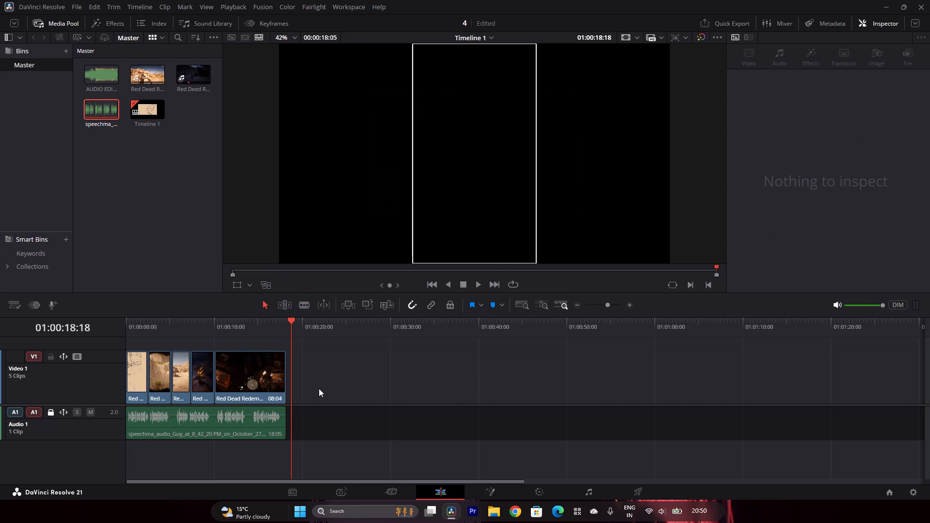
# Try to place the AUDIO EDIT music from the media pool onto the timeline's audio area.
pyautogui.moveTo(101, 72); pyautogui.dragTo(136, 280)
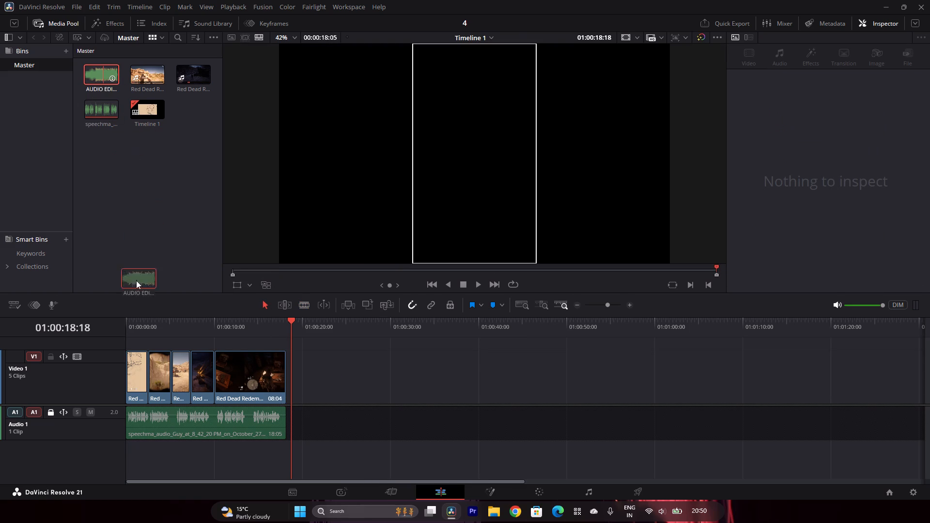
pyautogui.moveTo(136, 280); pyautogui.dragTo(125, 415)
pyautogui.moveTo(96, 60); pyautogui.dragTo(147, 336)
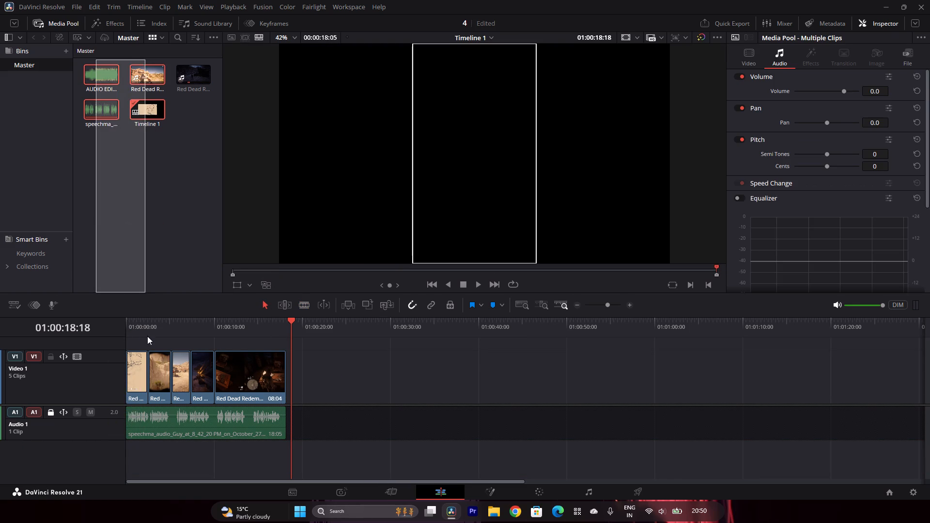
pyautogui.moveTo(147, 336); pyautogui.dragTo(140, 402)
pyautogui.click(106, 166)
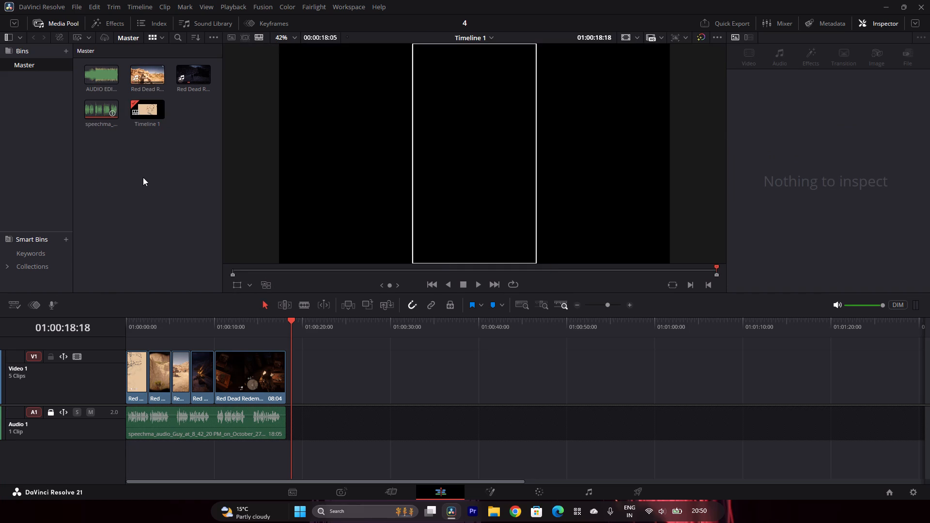
# Play the trimmed edit from the start through to the voiceover's end to check the cuts.
pyautogui.click(632, 307)
pyautogui.doubleClick(632, 306)
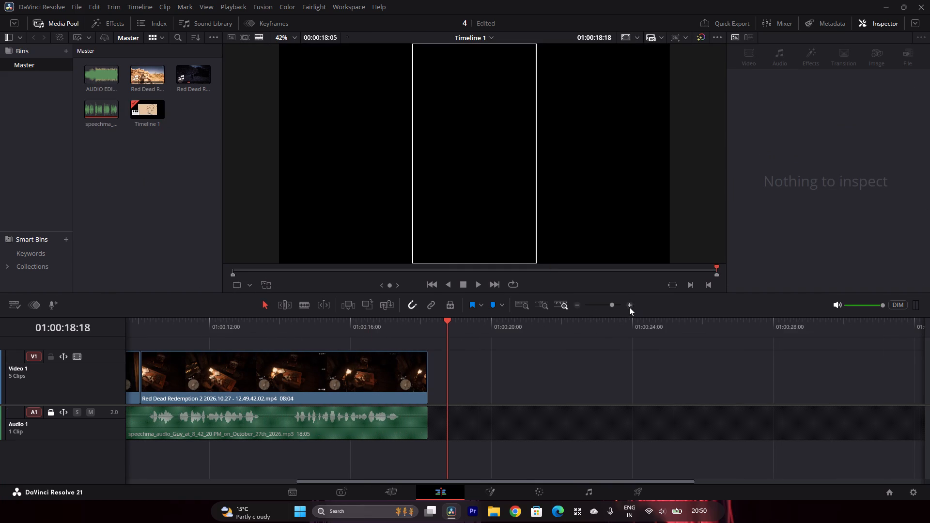
pyautogui.click(629, 306)
pyautogui.moveTo(654, 477); pyautogui.dragTo(634, 490)
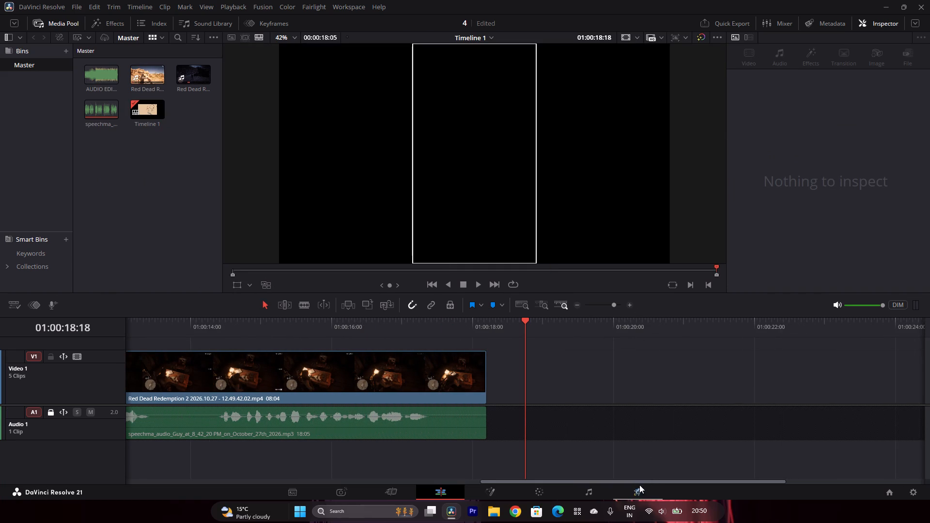
pyautogui.moveTo(640, 481); pyautogui.dragTo(247, 485)
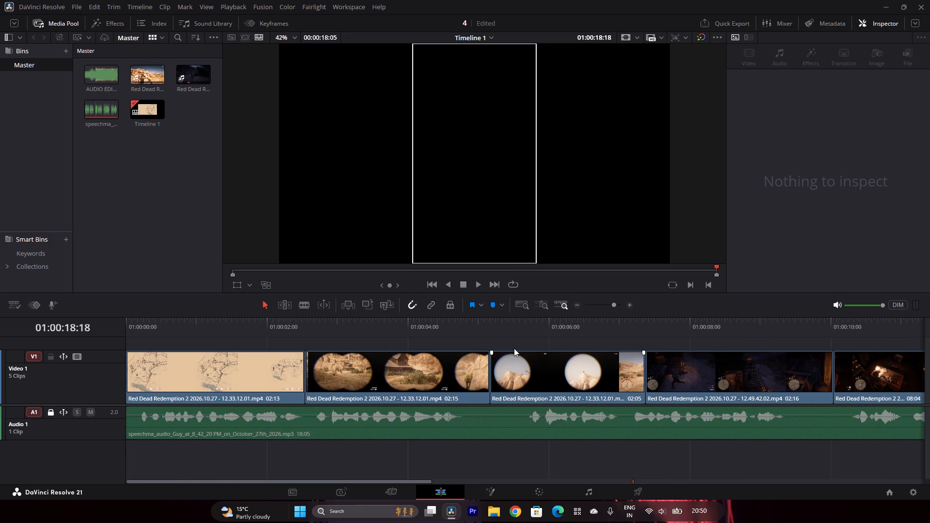
pyautogui.click(577, 308)
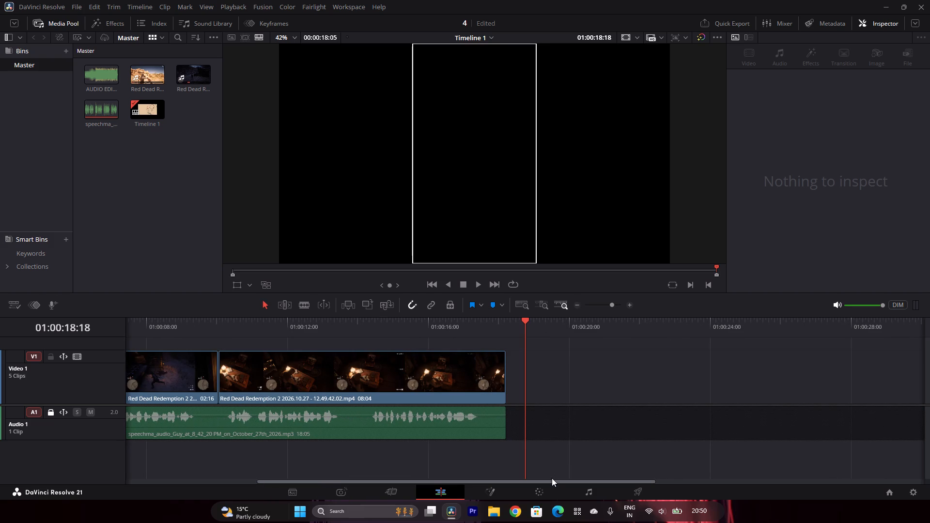
pyautogui.moveTo(552, 478); pyautogui.dragTo(529, 488)
pyautogui.moveTo(535, 480); pyautogui.dragTo(322, 483)
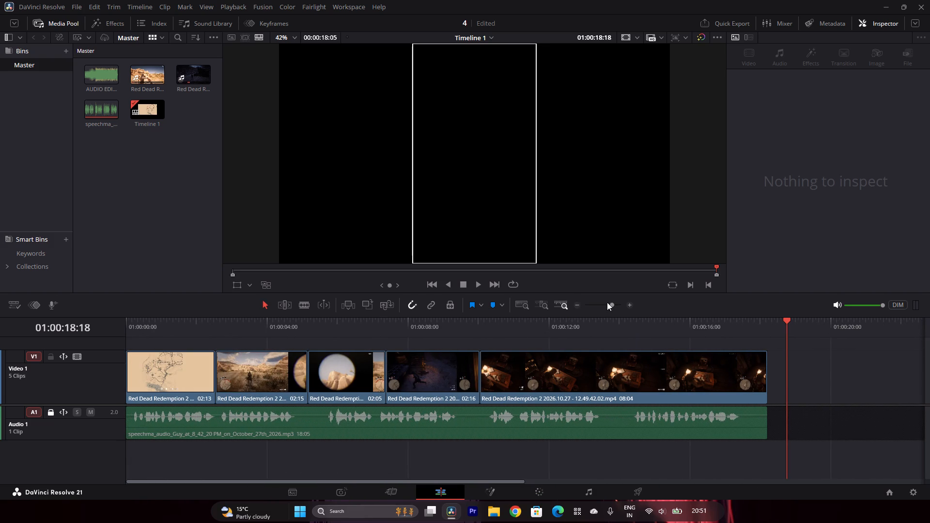
pyautogui.click(597, 321)
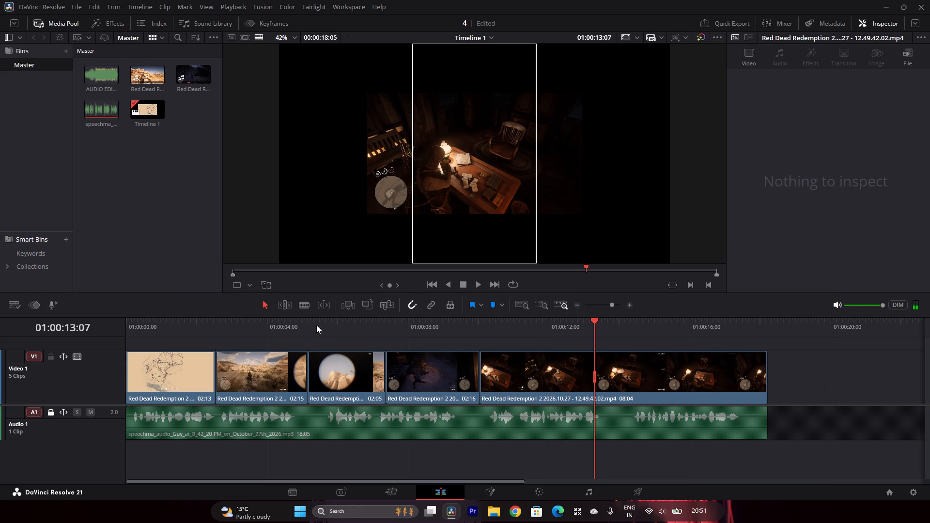
pyautogui.moveTo(315, 324); pyautogui.dragTo(132, 344)
pyautogui.click(479, 287)
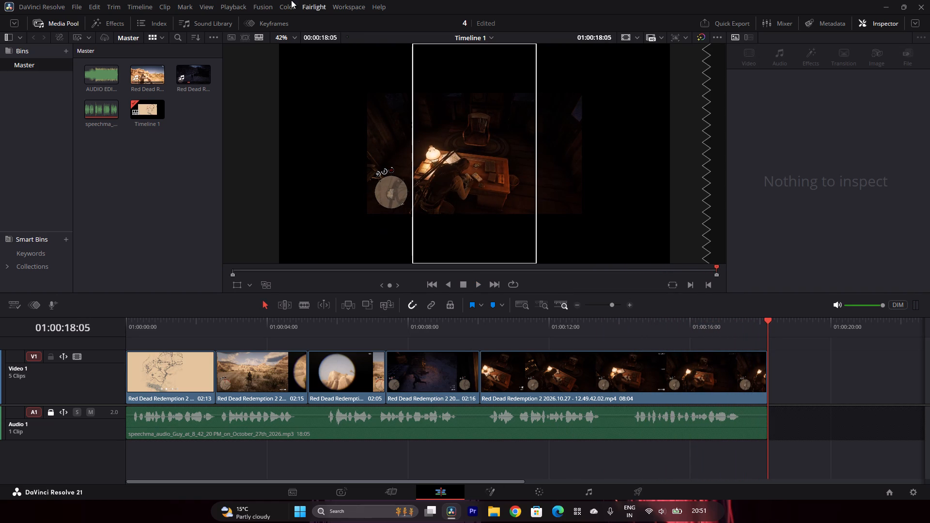
# Launch the AutoSubs app for captioning Timeline 1.
pyautogui.click(343, 2)
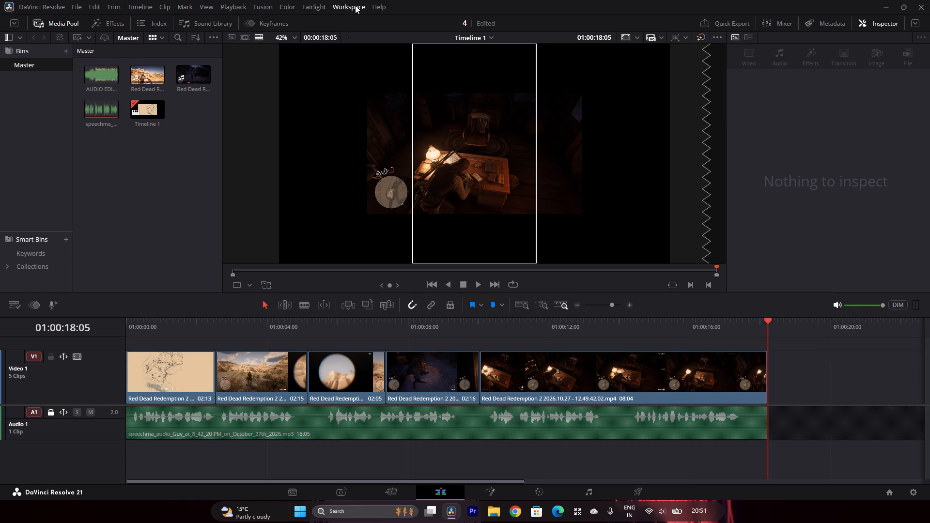
pyautogui.click(355, 5)
pyautogui.click(393, 247)
pyautogui.click(460, 244)
pyautogui.click(359, 510)
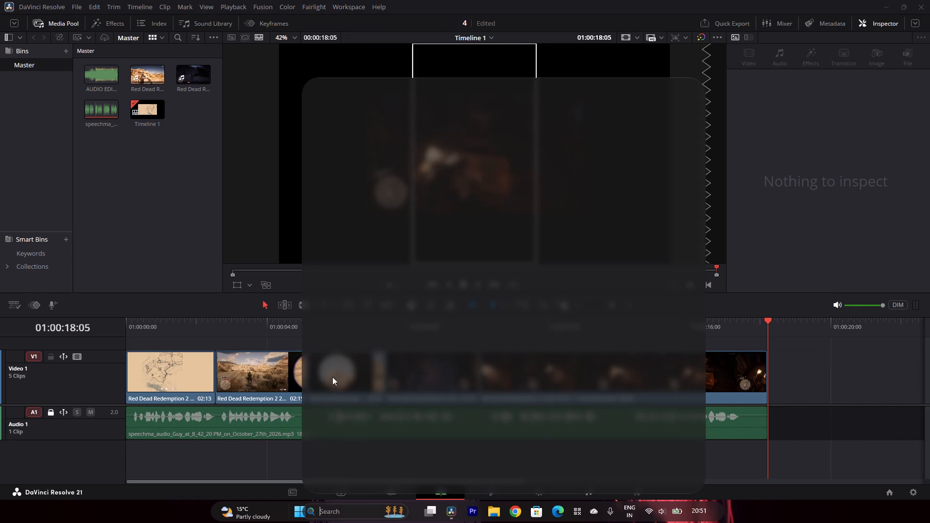
pyautogui.click(335, 186)
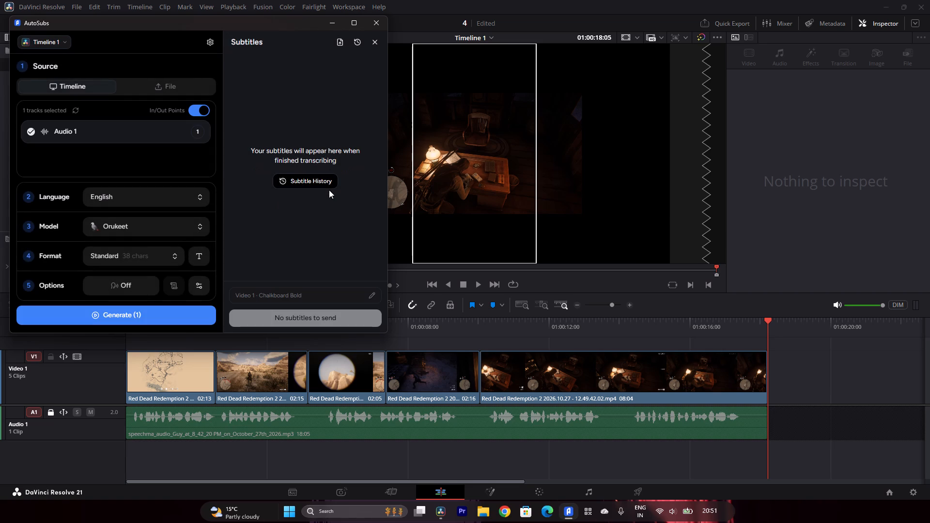
# Generate English subtitles from the Audio 1 voiceover track and dismiss the SubSlate promotion.
pyautogui.click(182, 325)
pyautogui.click(179, 325)
pyautogui.click(181, 311)
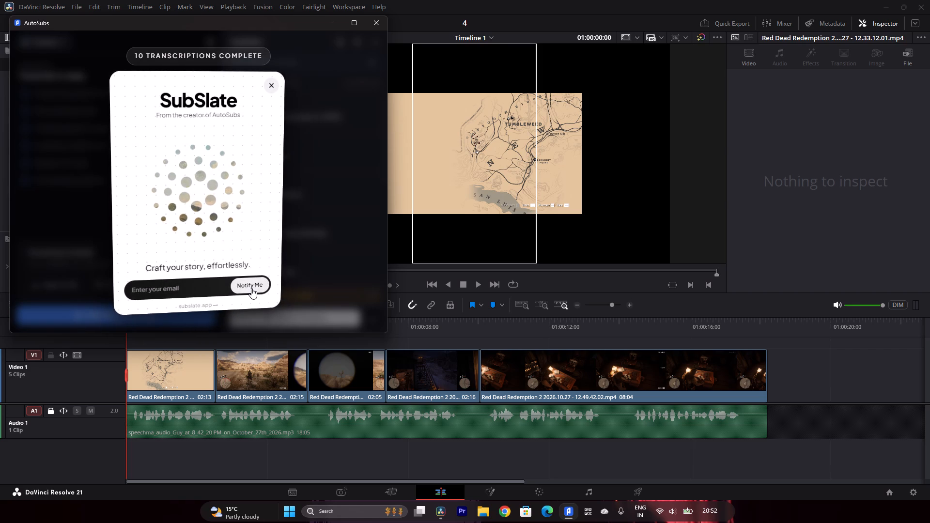
pyautogui.click(266, 93)
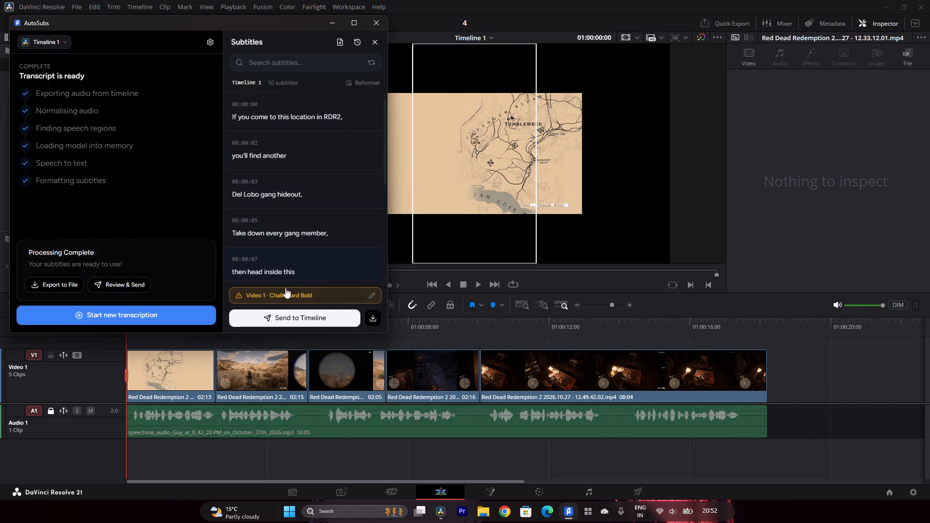
# Read through the generated subtitle lines to check them against the voiceover script.
pyautogui.scroll(-14, 278, 185)
pyautogui.scroll(-8, 281, 179)
pyautogui.scroll(3, 305, 225)
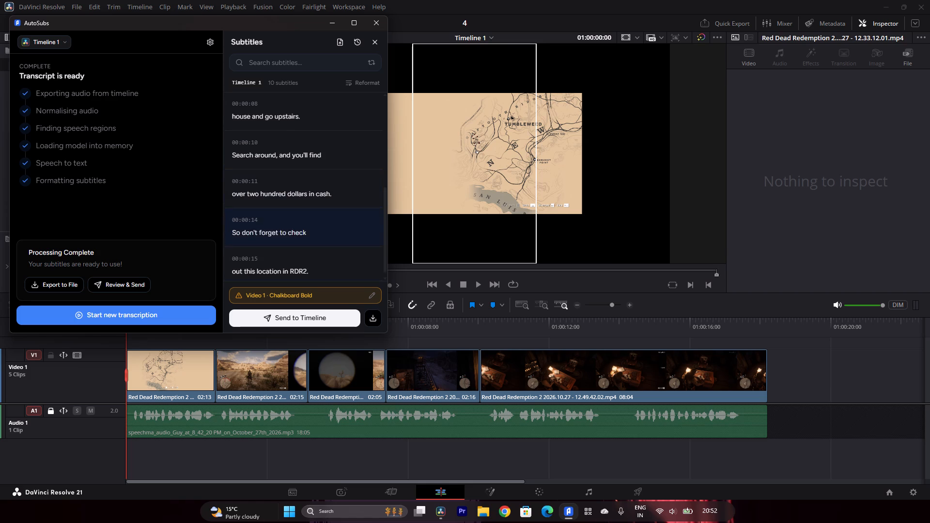
pyautogui.scroll(15, 305, 225)
pyautogui.scroll(-17, 306, 222)
pyautogui.scroll(9, 309, 228)
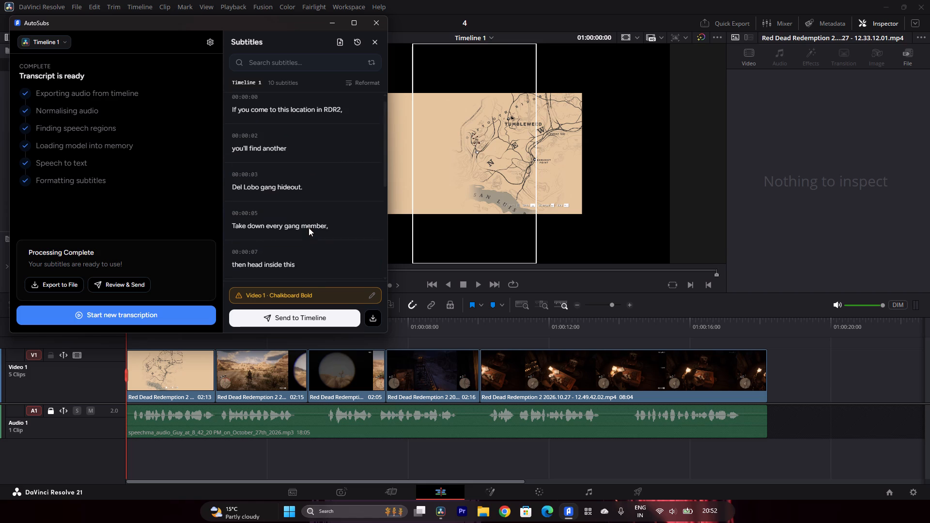
# Send the generated subtitles to the timeline and close AutoSubs.
pyautogui.click(315, 321)
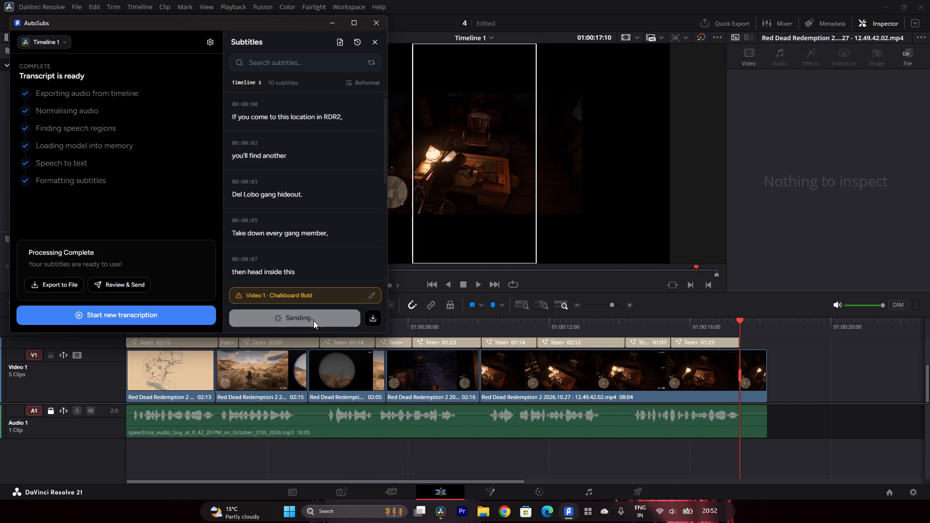
pyautogui.click(371, 23)
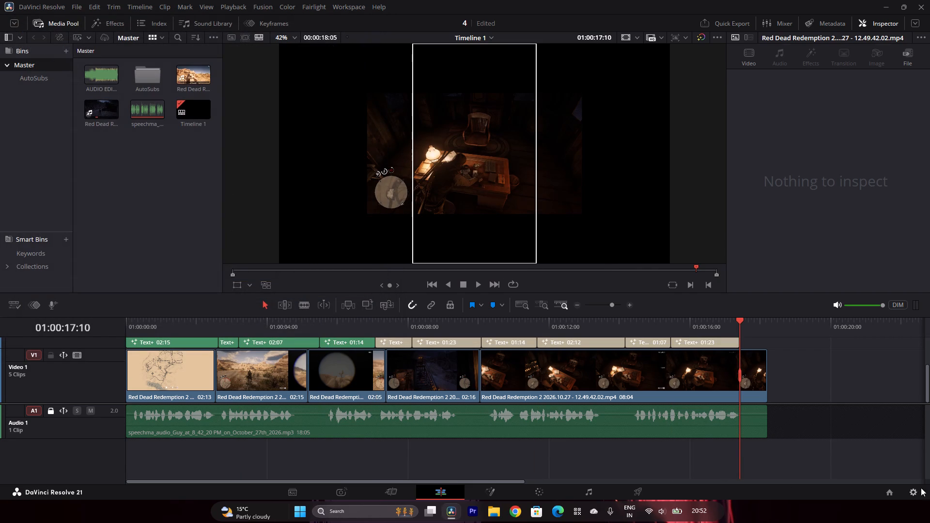
# Set the project's timeline format to the vertical 1080 x 1920 HD resolution and save the project settings.
pyautogui.click(915, 492)
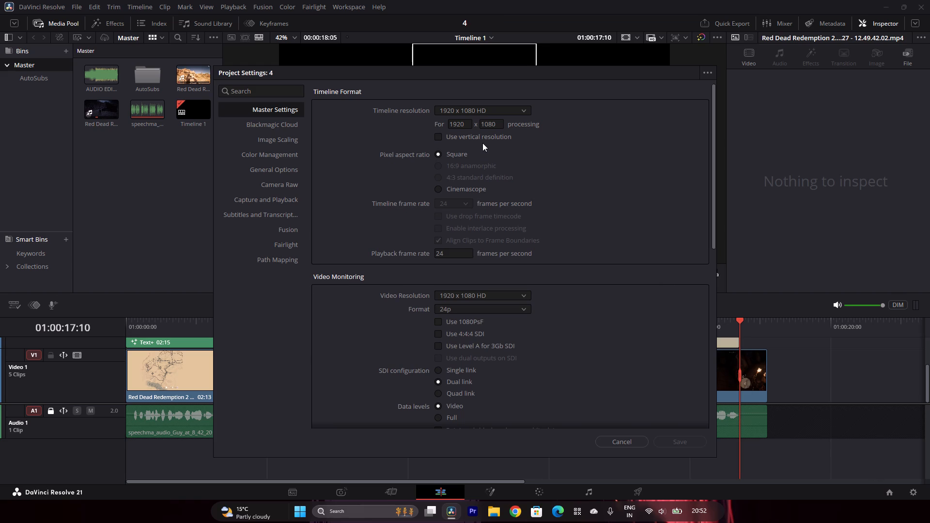
pyautogui.click(482, 139)
pyautogui.click(684, 439)
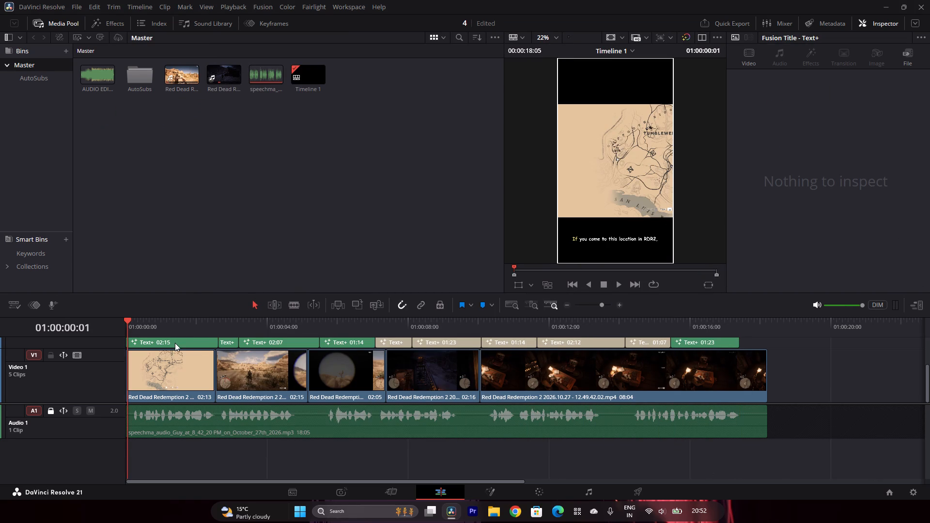
# Place the AUDIO EDIT BY TWILIGHT music at the timeline's start on a new track beneath the voiceover.
pyautogui.moveTo(89, 72); pyautogui.dragTo(91, 220)
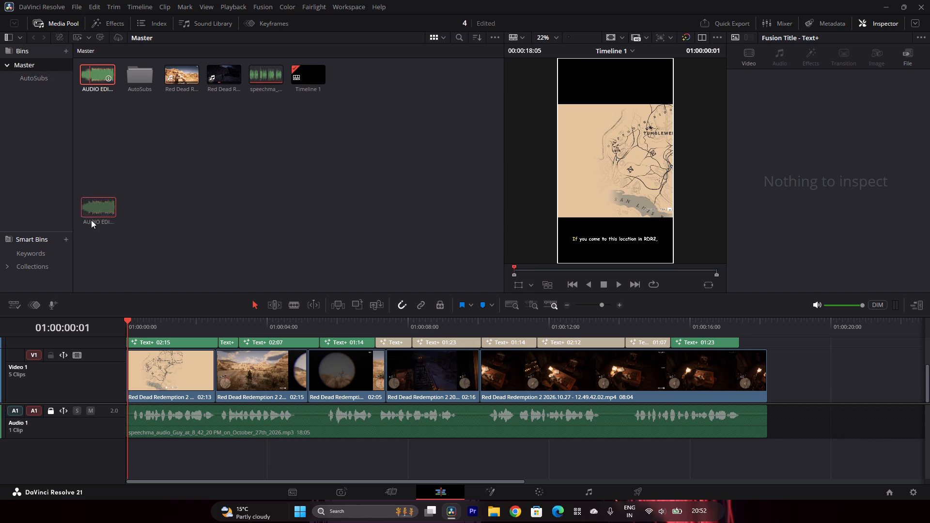
pyautogui.moveTo(91, 220); pyautogui.dragTo(127, 454)
# Split the music at 01:00:18:05, where the voiceover ends, and delete the remainder.
pyautogui.click(291, 303)
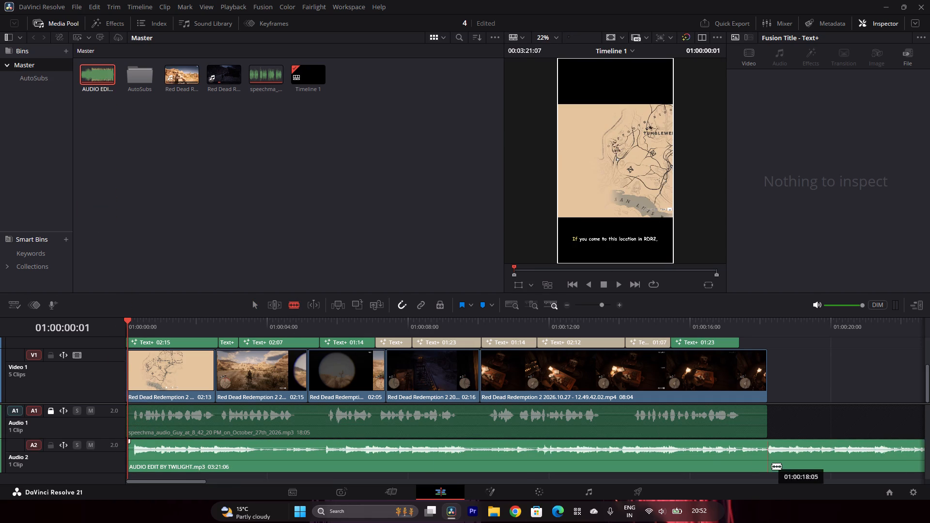
pyautogui.click(772, 465)
pyautogui.click(257, 303)
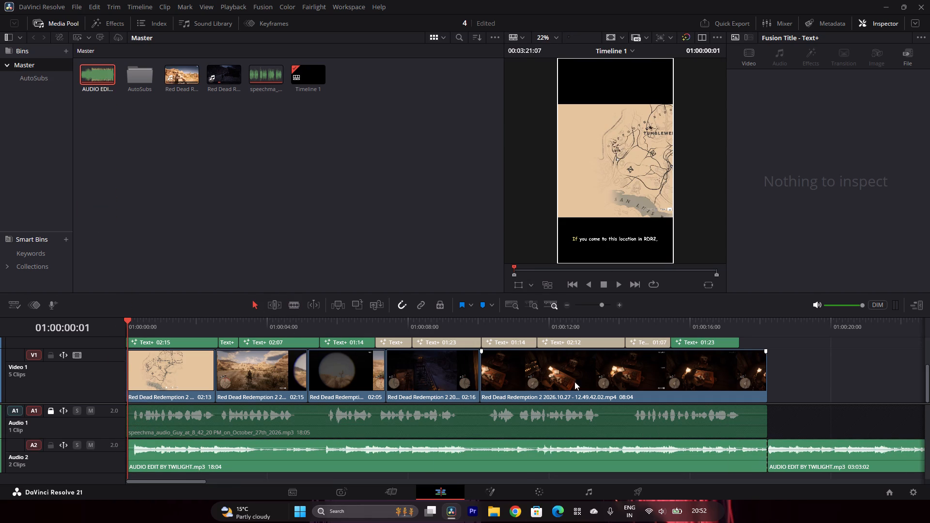
pyautogui.click(821, 455)
pyautogui.press('BackSpace')
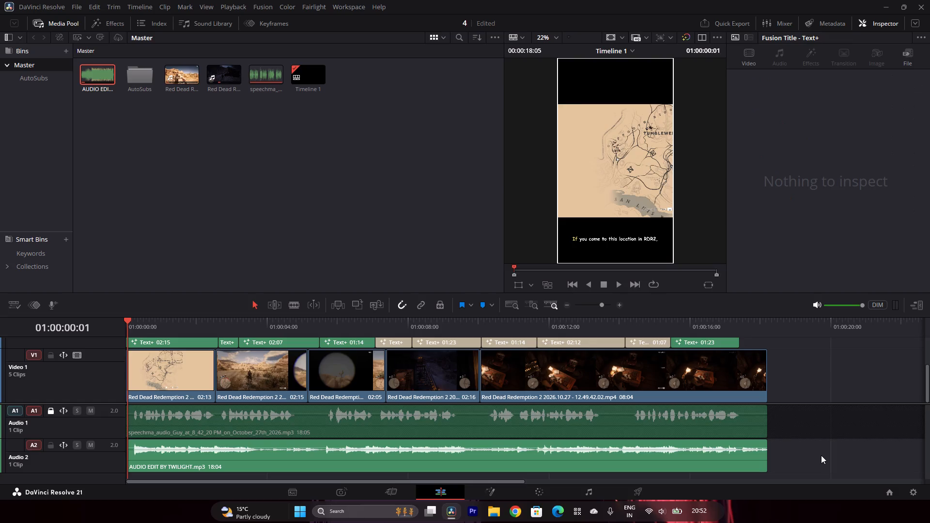
# Lower the volume of the music clip on Audio 2 so it sits beneath the voiceover.
pyautogui.moveTo(480, 447); pyautogui.dragTo(480, 448)
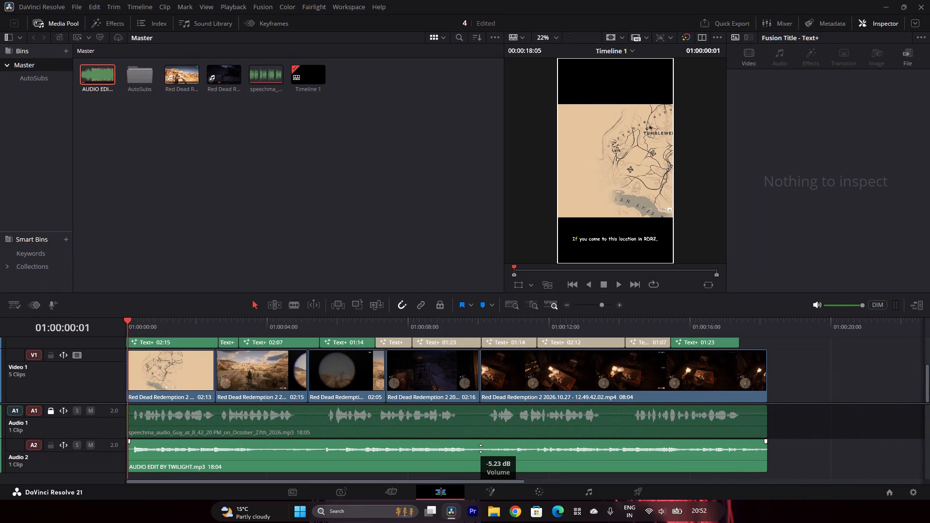
pyautogui.moveTo(480, 448); pyautogui.dragTo(482, 451)
pyautogui.doubleClick(482, 451)
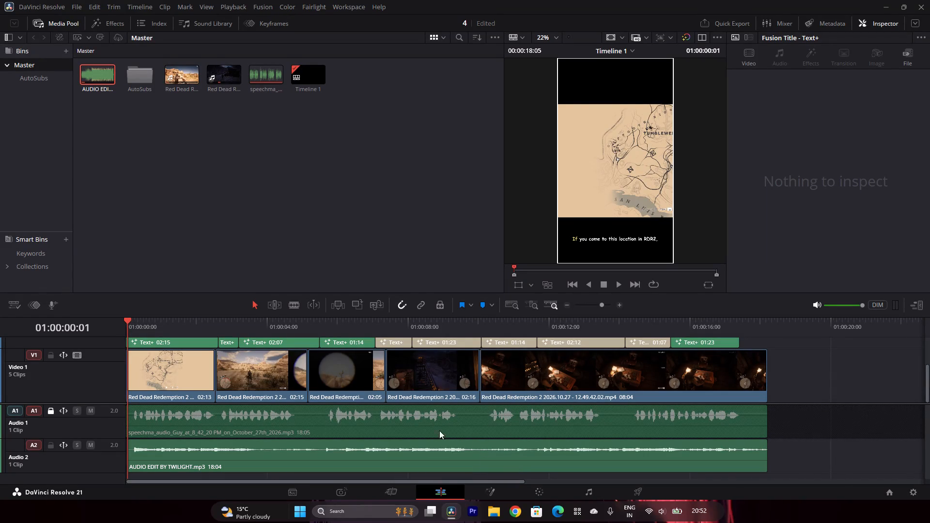
# Play the edit from the start to check the captions and music balance, and return near the beginning.
pyautogui.click(613, 281)
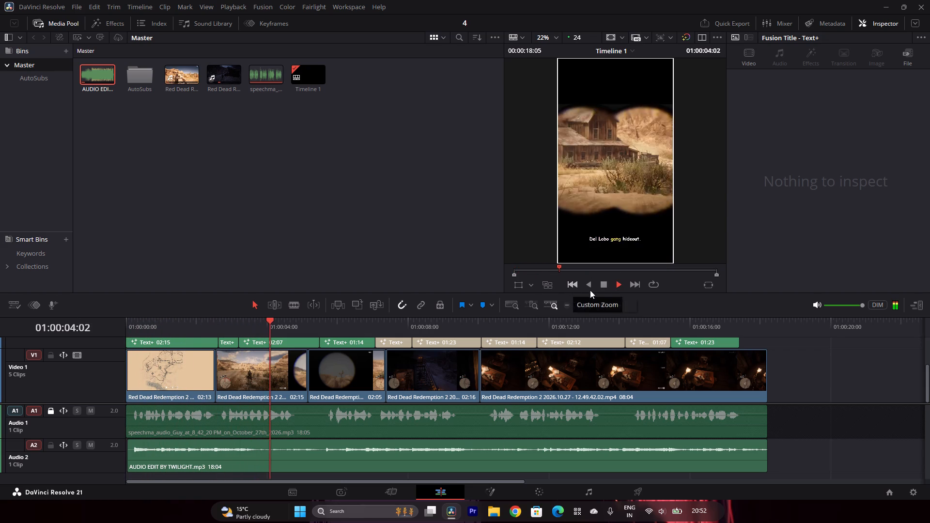
pyautogui.click(601, 277)
pyautogui.moveTo(583, 271); pyautogui.dragTo(540, 280)
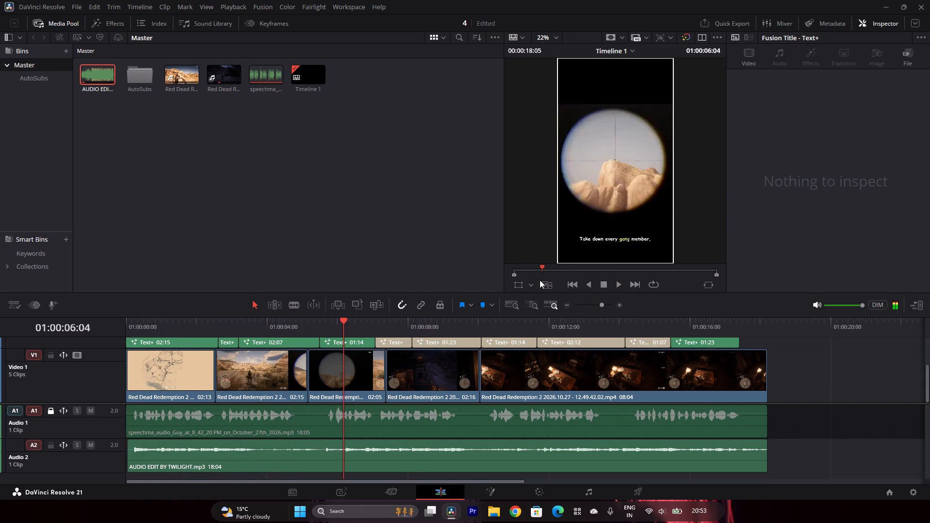
pyautogui.moveTo(540, 280); pyautogui.dragTo(537, 281)
pyautogui.moveTo(527, 271); pyautogui.dragTo(493, 279)
pyautogui.click(604, 283)
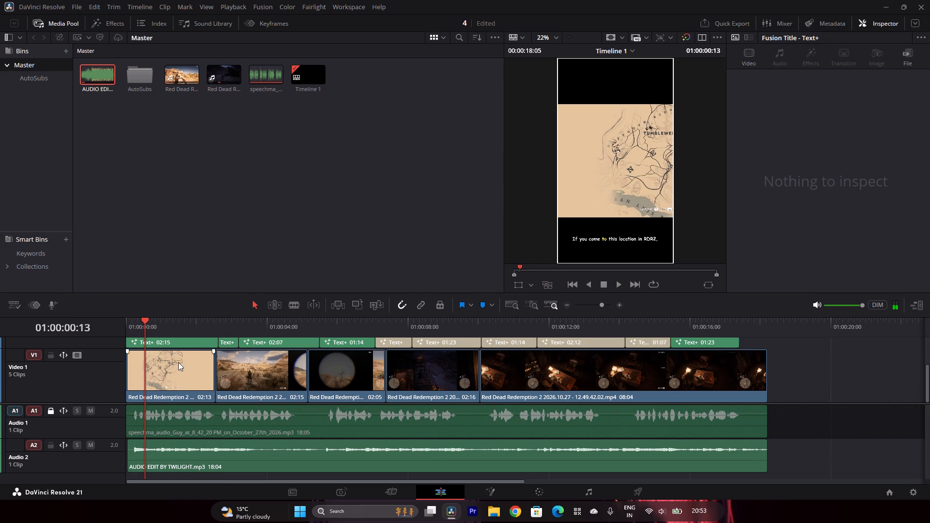
# Reduce the heights of the Audio 1 and Audio 2 tracks.
pyautogui.click(182, 403)
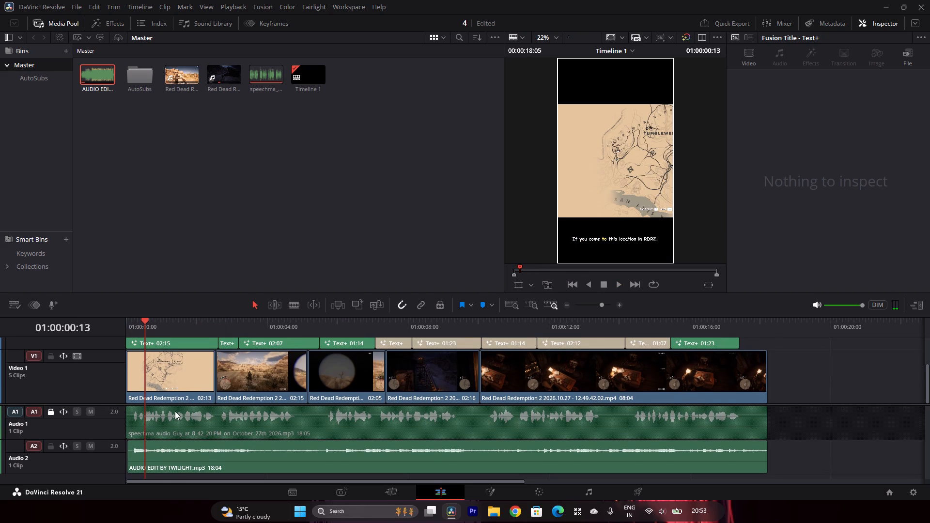
pyautogui.moveTo(96, 438); pyautogui.dragTo(99, 421)
pyautogui.moveTo(97, 454); pyautogui.dragTo(101, 435)
# Lock the Audio 2 music track.
pyautogui.click(48, 432)
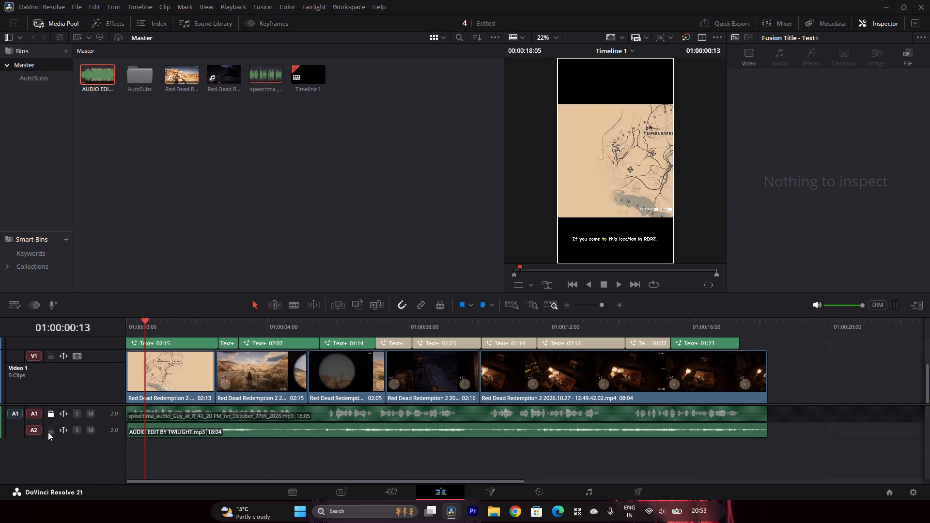
# Lock the Video 1 gameplay track.
pyautogui.click(100, 348)
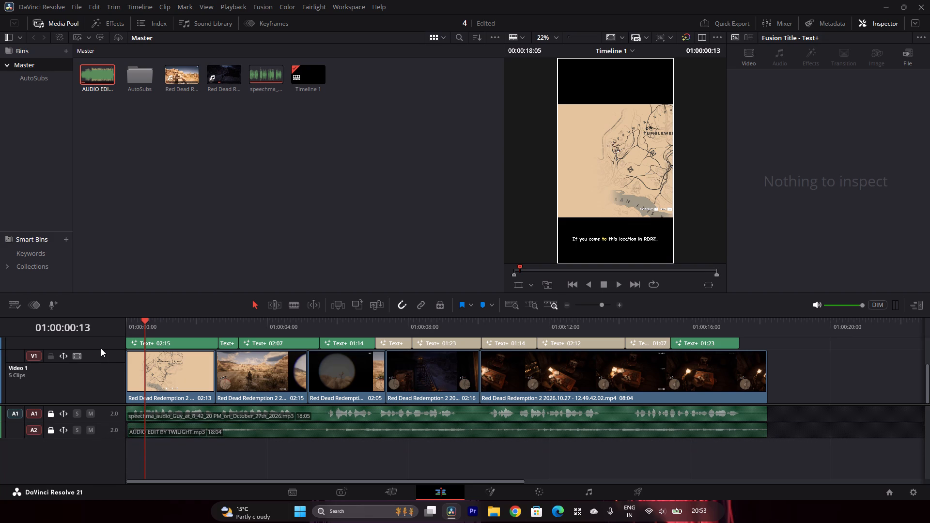
pyautogui.click(53, 357)
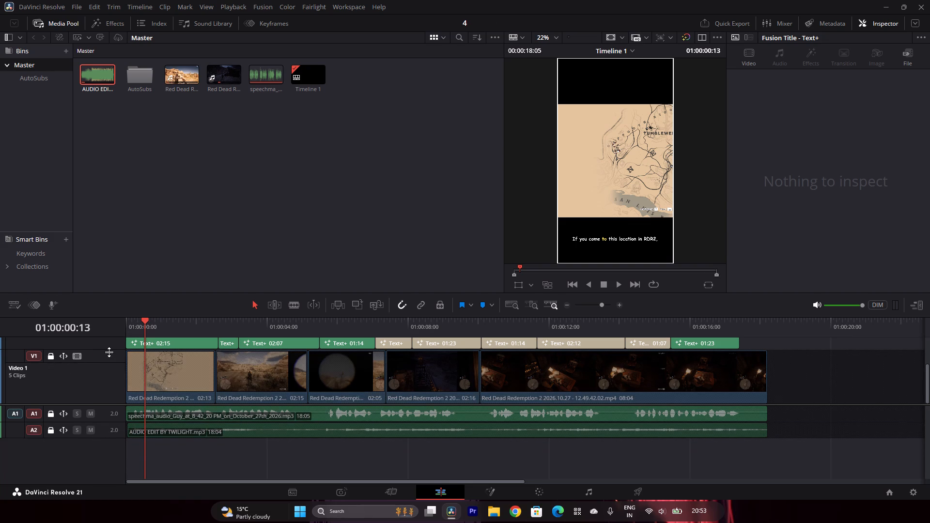
# Reduce the heights of the Video 1 gameplay track and the Video 2 caption track to thin strips.
pyautogui.moveTo(109, 352); pyautogui.dragTo(109, 393)
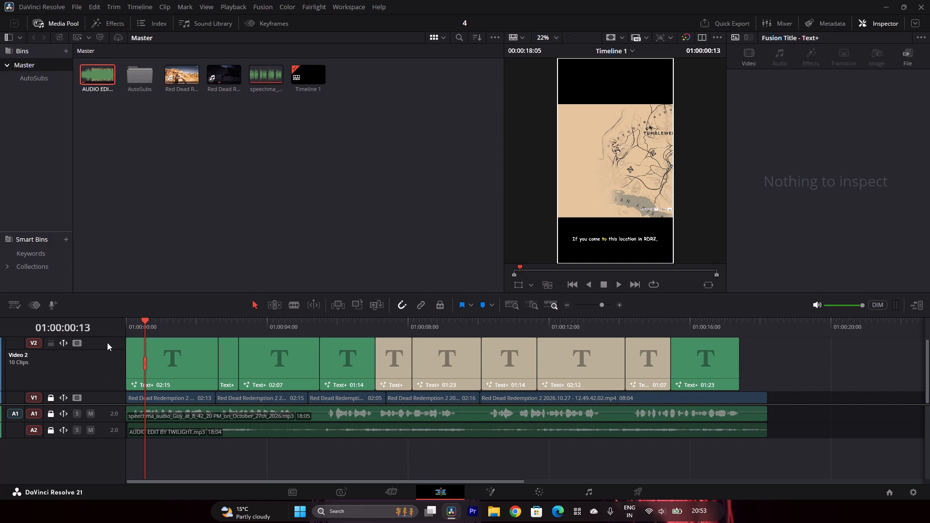
pyautogui.moveTo(109, 338); pyautogui.dragTo(108, 366)
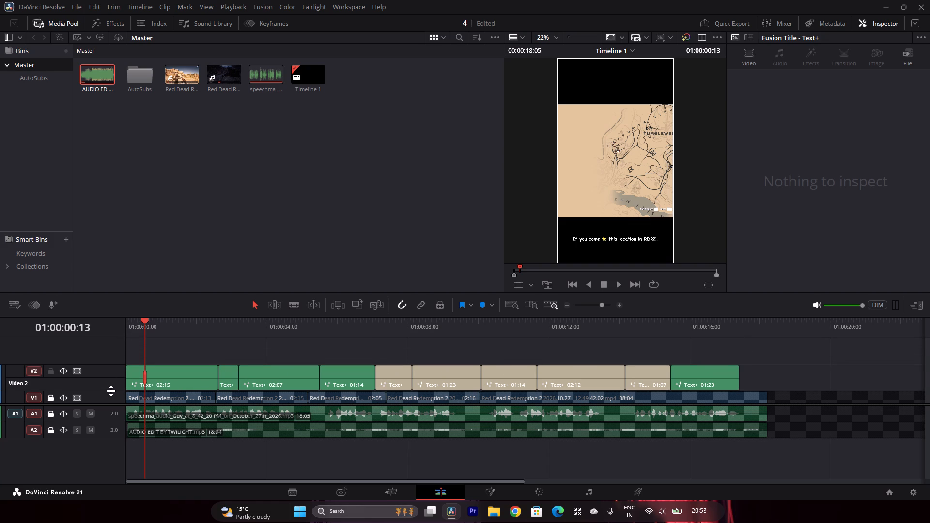
pyautogui.moveTo(111, 391); pyautogui.dragTo(117, 376)
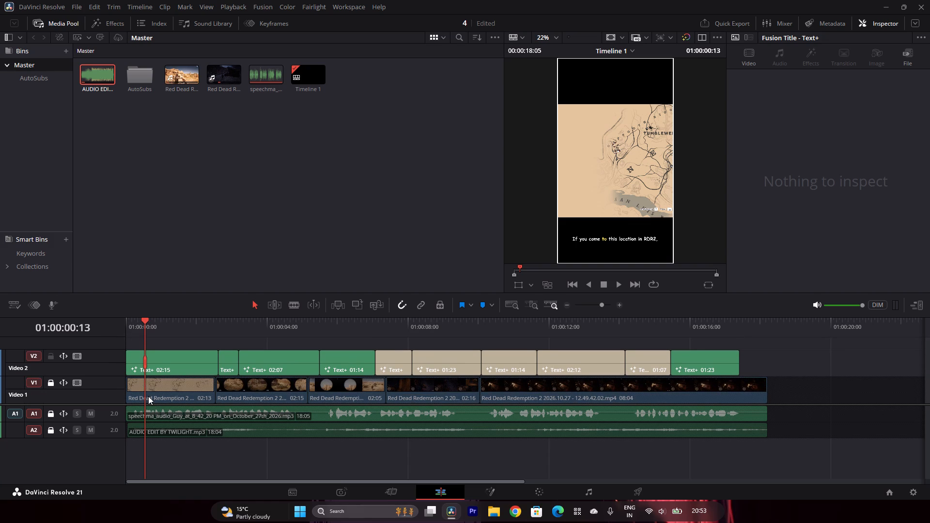
pyautogui.moveTo(99, 378); pyautogui.dragTo(99, 388)
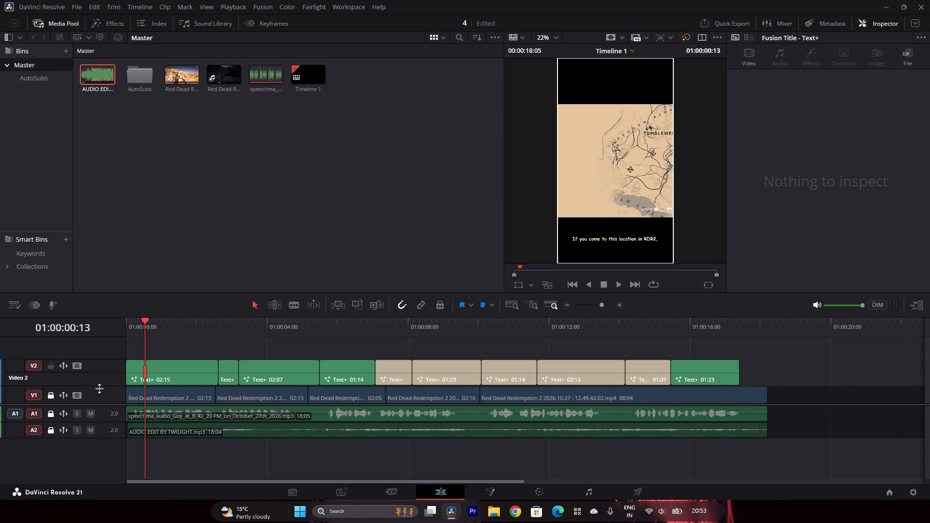
pyautogui.moveTo(99, 388); pyautogui.dragTo(102, 396)
pyautogui.moveTo(107, 364); pyautogui.dragTo(108, 373)
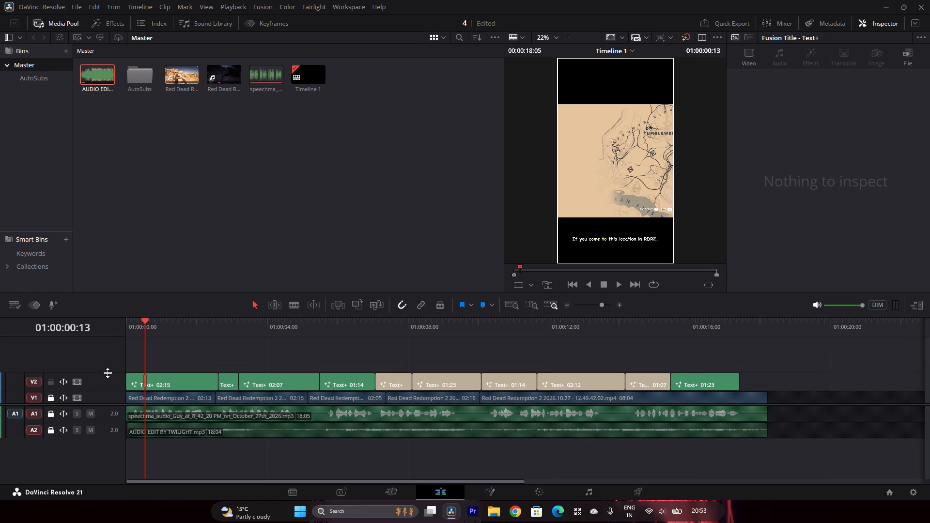
pyautogui.moveTo(108, 373); pyautogui.dragTo(108, 377)
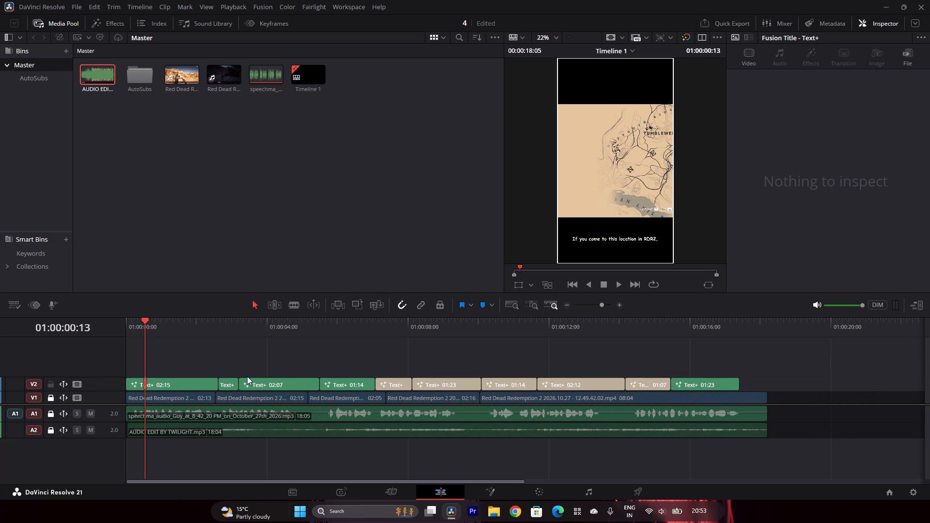
# Set the "If you come to this location in RDR2," caption to Center Y 0.207 and size 0.0884.
pyautogui.click(177, 383)
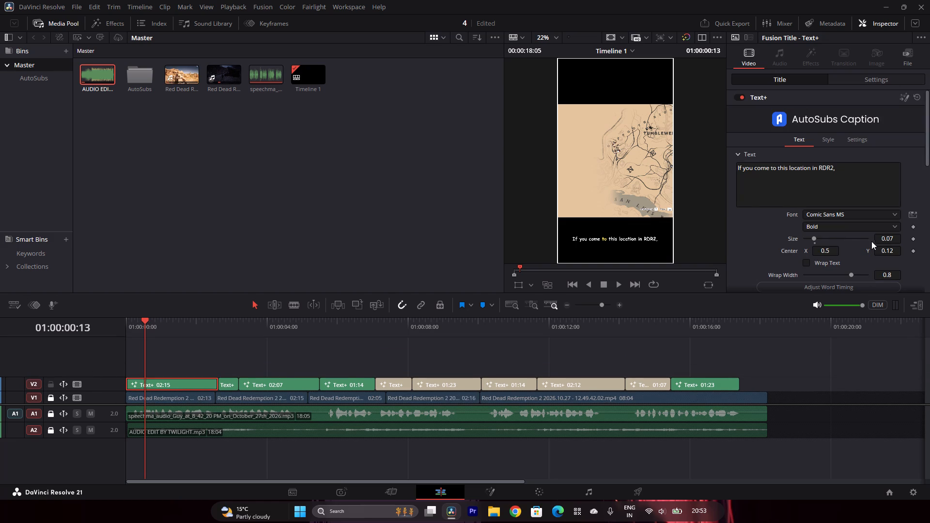
pyautogui.moveTo(893, 249); pyautogui.dragTo(898, 248)
pyautogui.moveTo(898, 248); pyautogui.dragTo(478, 251)
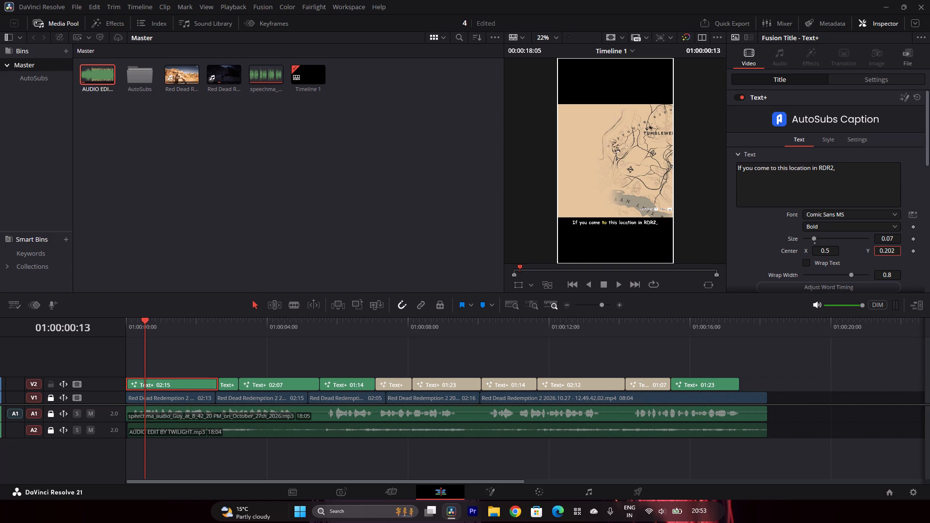
pyautogui.moveTo(478, 251); pyautogui.dragTo(480, 252)
pyautogui.moveTo(883, 237); pyautogui.dragTo(485, 240)
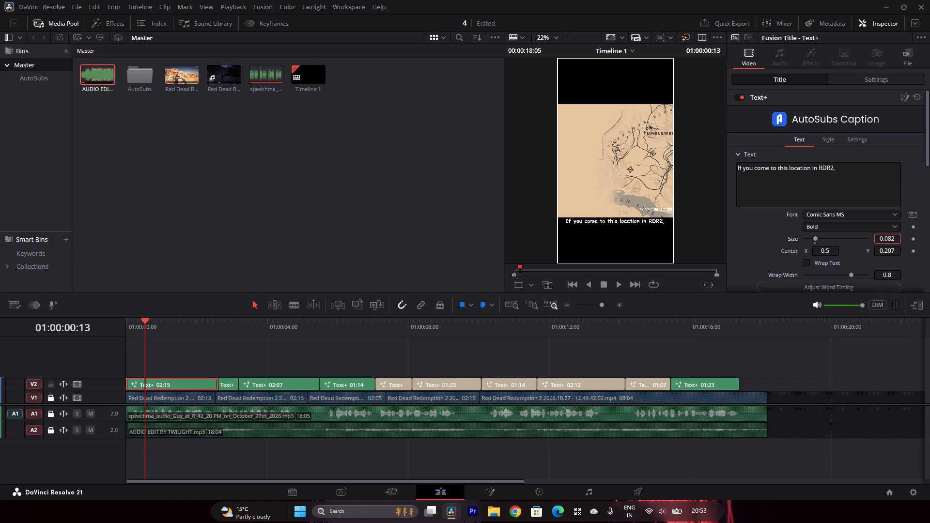
pyautogui.moveTo(485, 240); pyautogui.dragTo(516, 245)
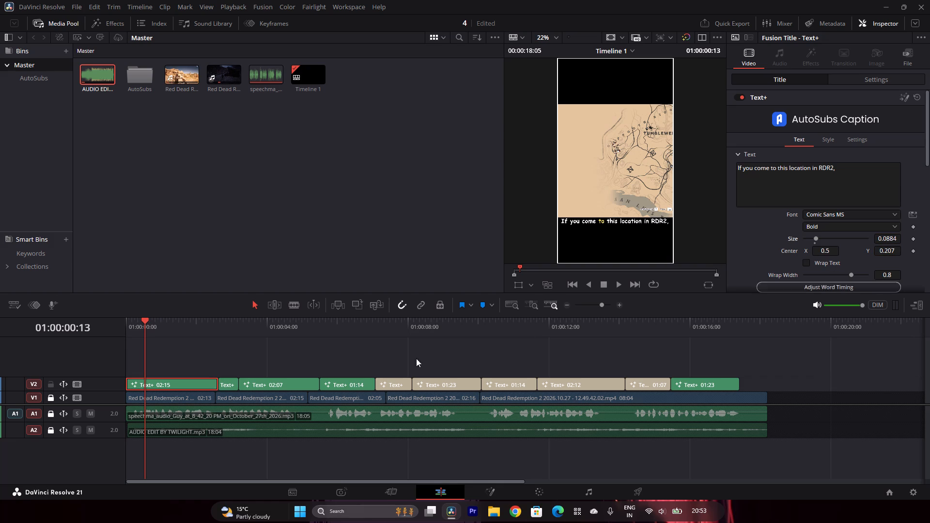
# Raise the "you'll find another" caption to a Center Y of about 0.2 and enlarge its text.
pyautogui.click(232, 386)
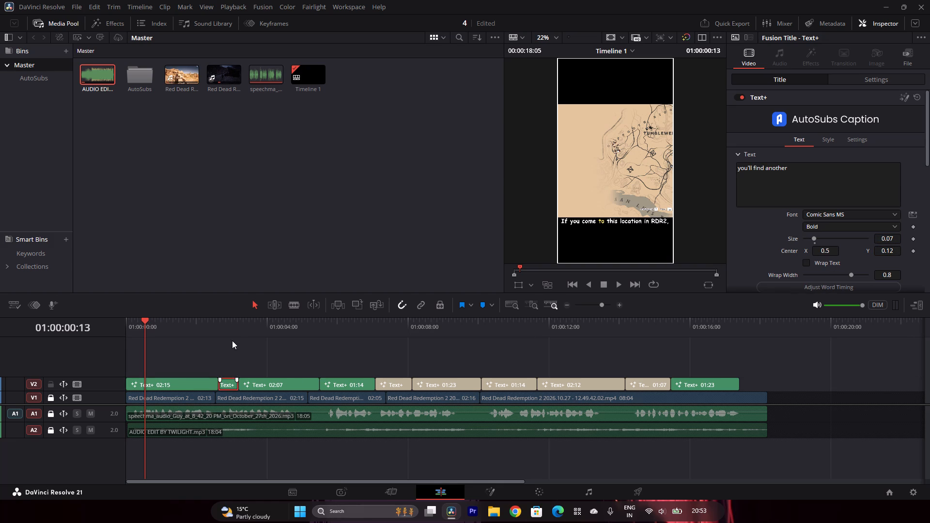
pyautogui.click(228, 323)
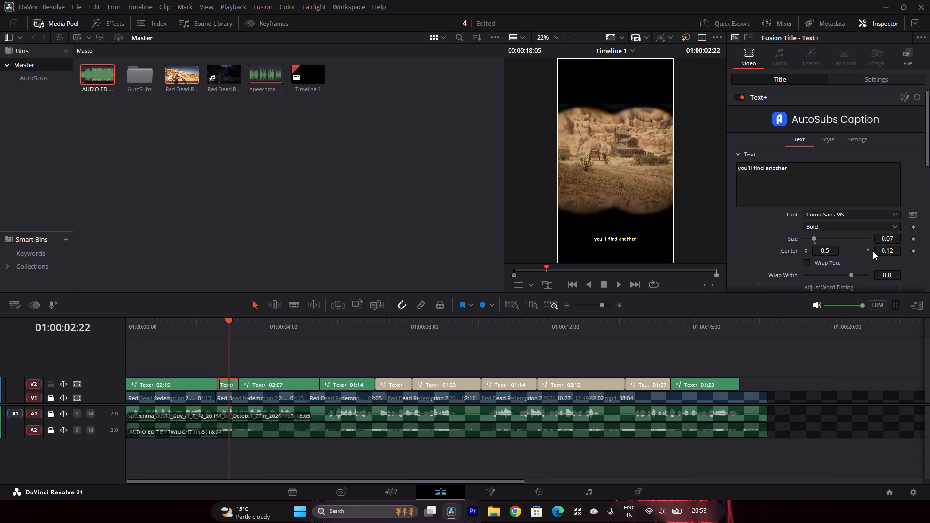
pyautogui.moveTo(875, 246); pyautogui.dragTo(913, 254)
pyautogui.moveTo(913, 254); pyautogui.dragTo(916, 258)
pyautogui.moveTo(881, 239); pyautogui.dragTo(554, 250)
# Raise the "Del Lobo gang hideout." caption to just below the footage and enlarge its text.
pyautogui.click(270, 380)
pyautogui.click(276, 321)
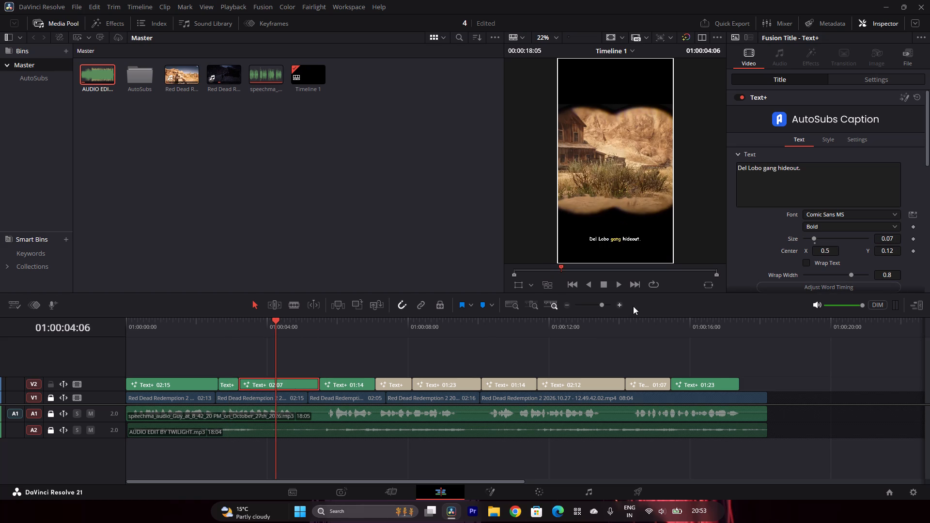
pyautogui.moveTo(881, 248); pyautogui.dragTo(913, 255)
pyautogui.moveTo(882, 239); pyautogui.dragTo(567, 246)
# Set the "Take down every gang member," caption to Center Y 0.198 and size 0.0918.
pyautogui.click(334, 386)
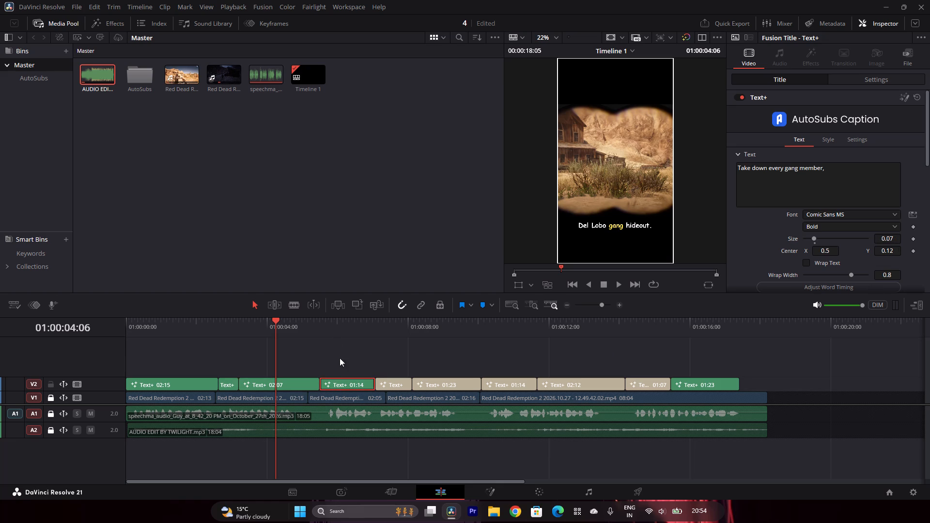
pyautogui.click(337, 337)
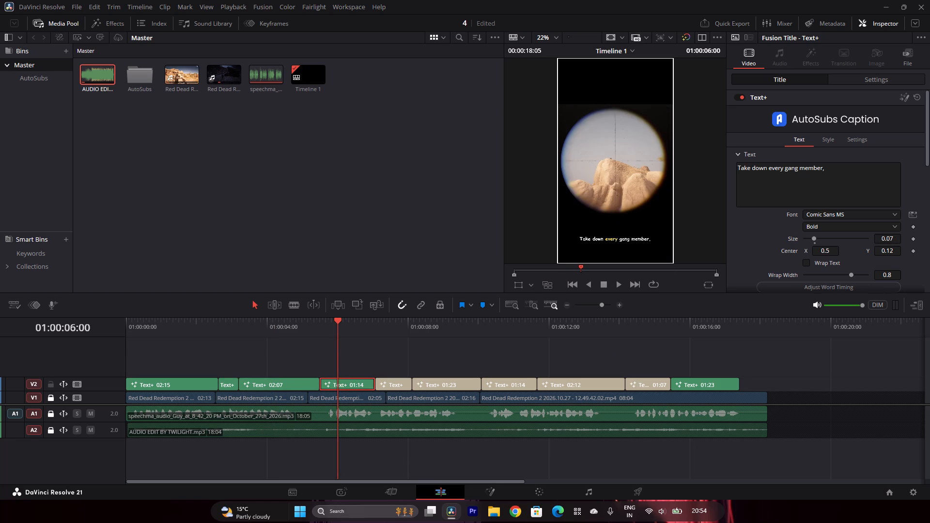
pyautogui.moveTo(881, 250); pyautogui.dragTo(908, 250)
pyautogui.moveTo(908, 250); pyautogui.dragTo(918, 250)
pyautogui.moveTo(879, 239); pyautogui.dragTo(529, 246)
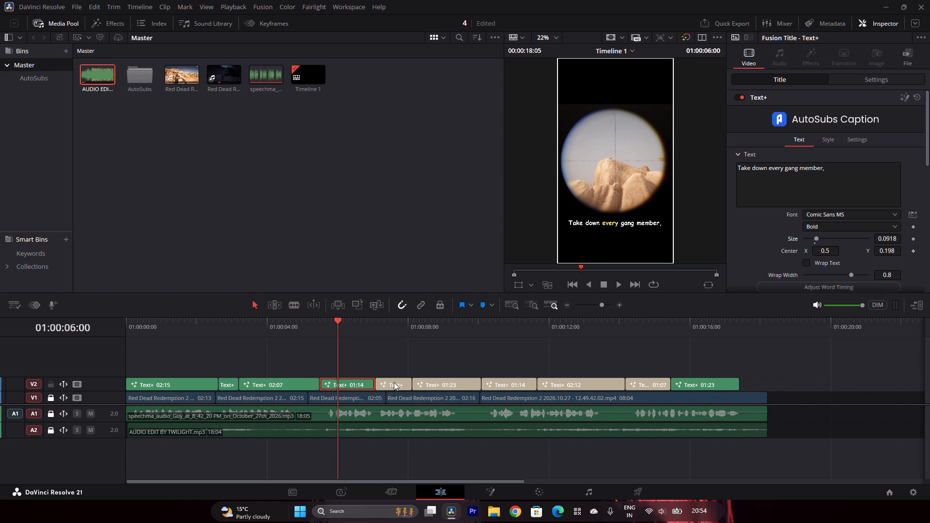
# Set the "then head inside this" caption to Center Y 0.206 and enlarge its text to match the earlier captions.
pyautogui.click(394, 381)
pyautogui.click(385, 328)
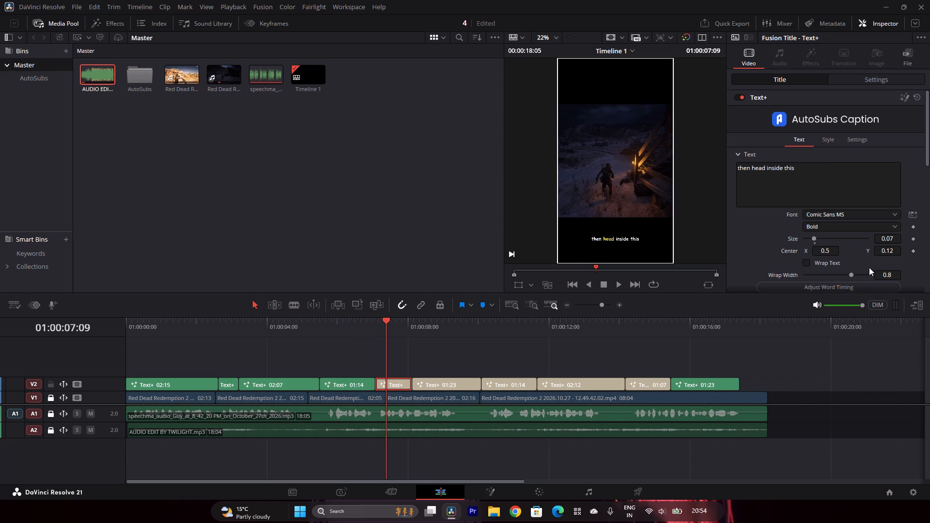
pyautogui.moveTo(877, 246); pyautogui.dragTo(912, 247)
pyautogui.click(877, 246)
pyautogui.click(884, 250)
pyautogui.moveTo(880, 255); pyautogui.dragTo(890, 254)
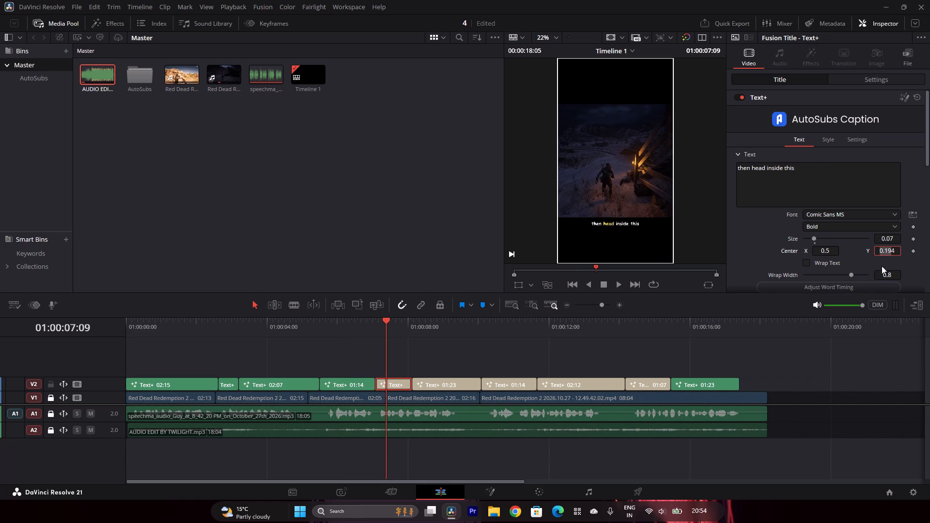
pyautogui.click(882, 266)
pyautogui.moveTo(879, 249); pyautogui.dragTo(886, 252)
pyautogui.moveTo(886, 252); pyautogui.dragTo(884, 254)
pyautogui.moveTo(879, 241); pyautogui.dragTo(531, 242)
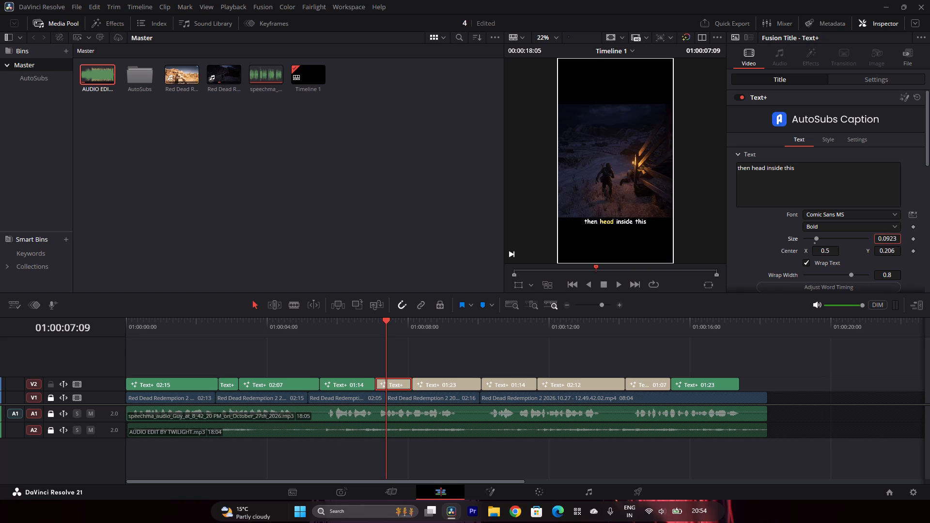
pyautogui.moveTo(531, 242); pyautogui.dragTo(570, 251)
# Raise the "house and go upstairs." caption to a Center Y of about 0.2 and enlarge its text.
pyautogui.click(450, 385)
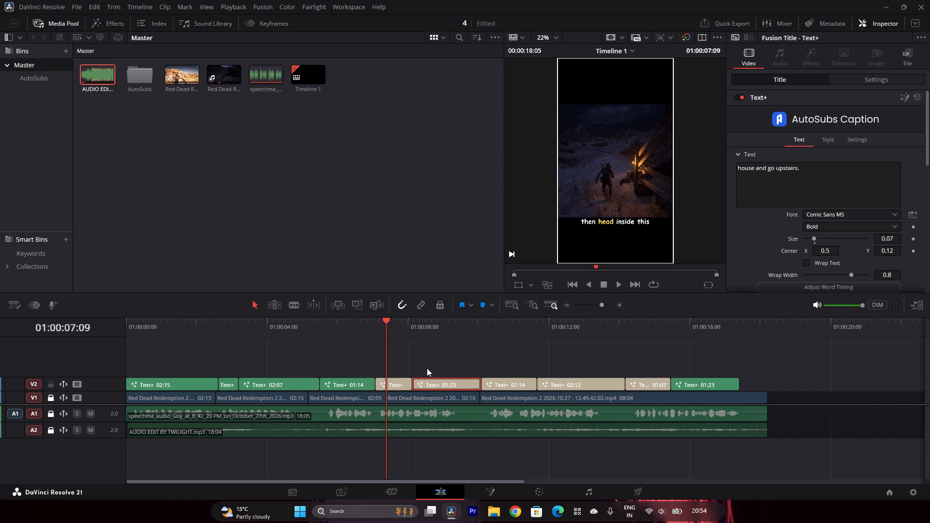
pyautogui.click(428, 328)
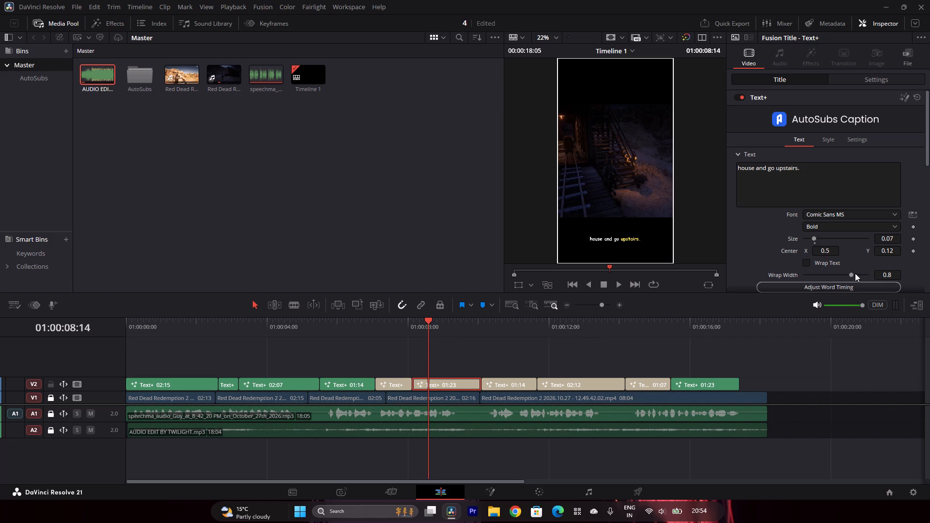
pyautogui.moveTo(880, 252); pyautogui.dragTo(880, 251)
pyautogui.moveTo(880, 251); pyautogui.dragTo(464, 267)
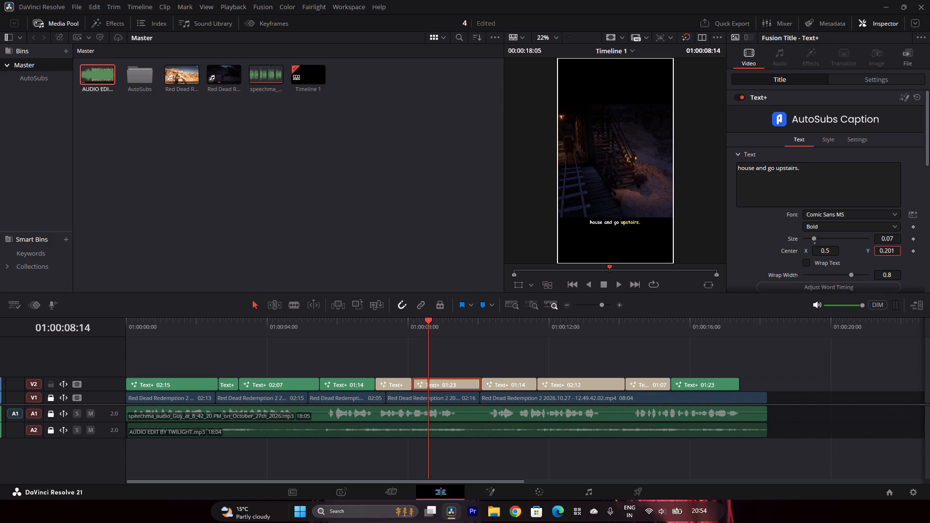
pyautogui.moveTo(464, 267); pyautogui.dragTo(465, 265)
pyautogui.moveTo(875, 236); pyautogui.dragTo(543, 243)
# Keeping it on Video 2, set the "Search around, and you'll find" caption to Center Y 0.205 and size about 0.09.
pyautogui.moveTo(510, 383); pyautogui.dragTo(509, 375)
pyautogui.moveTo(495, 326); pyautogui.dragTo(496, 331)
pyautogui.moveTo(509, 349); pyautogui.dragTo(512, 367)
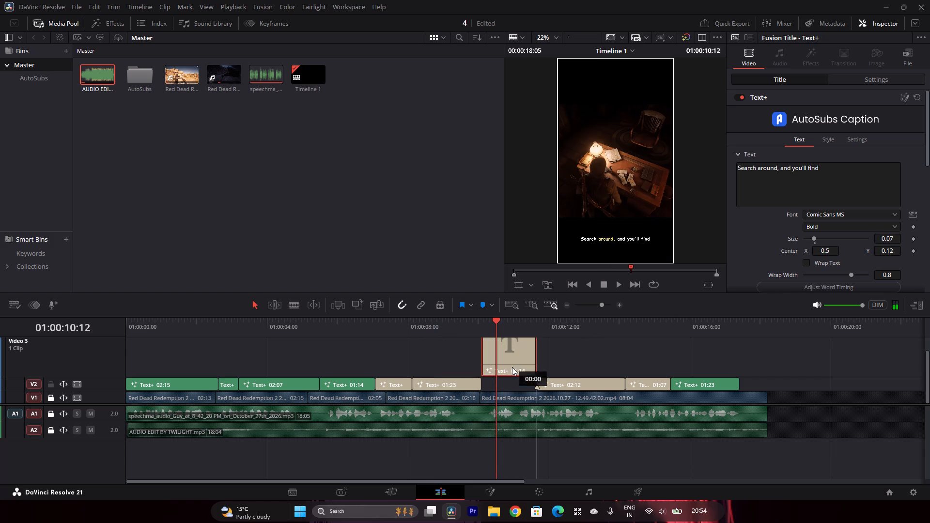
pyautogui.moveTo(512, 367); pyautogui.dragTo(513, 376)
pyautogui.hotkey('ctrl', 'z')
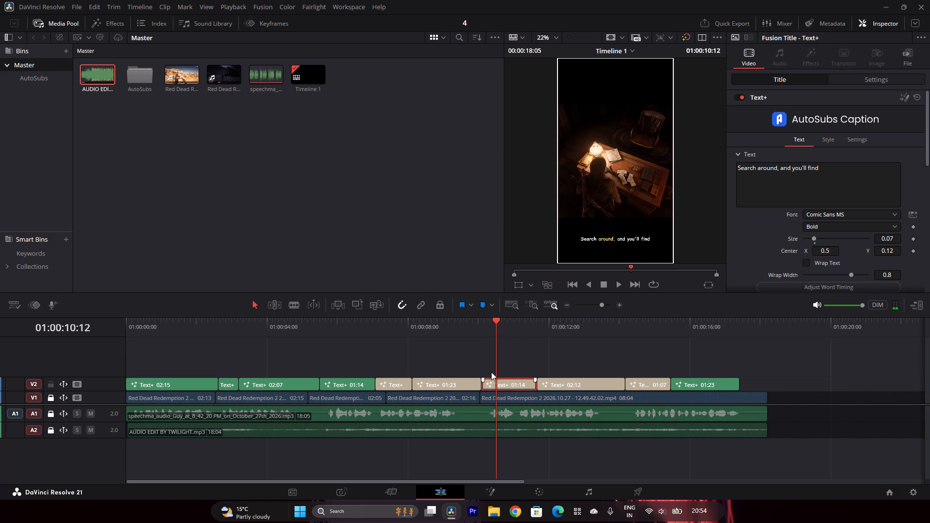
pyautogui.moveTo(887, 250); pyautogui.dragTo(473, 279)
pyautogui.moveTo(881, 241); pyautogui.dragTo(512, 255)
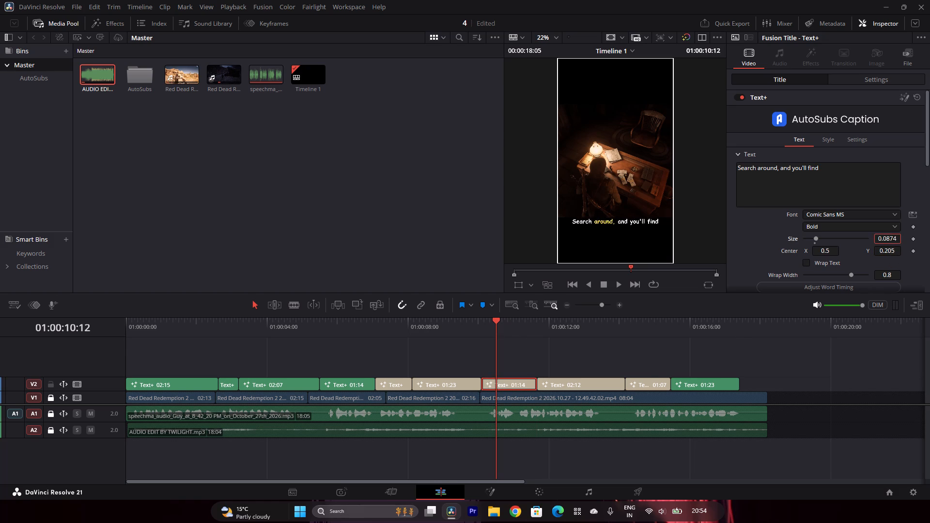
pyautogui.moveTo(512, 255); pyautogui.dragTo(528, 261)
# Raise the "over two hundred dollars in cash." caption to just below the footage and enlarge its text.
pyautogui.click(575, 383)
pyautogui.moveTo(578, 329); pyautogui.dragTo(585, 337)
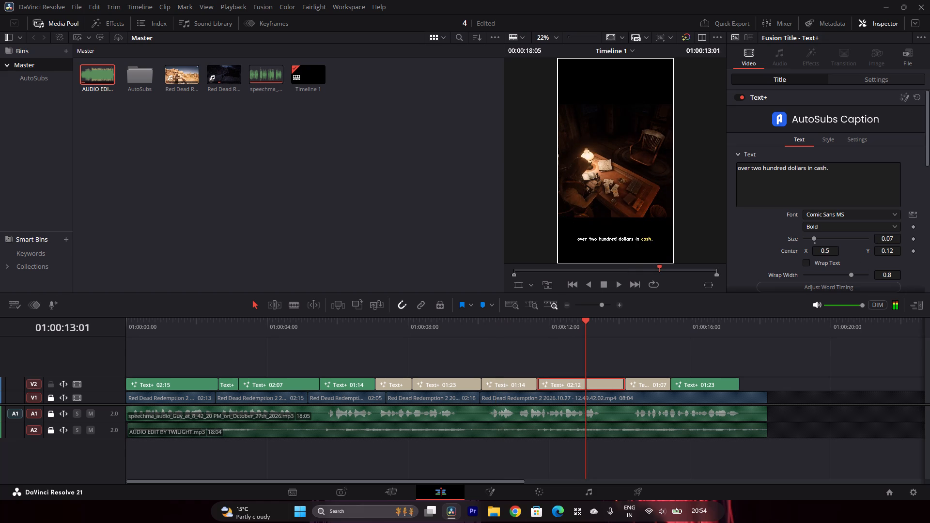
pyautogui.moveTo(877, 250); pyautogui.dragTo(462, 268)
pyautogui.moveTo(881, 235); pyautogui.dragTo(506, 243)
# Raise the "So don't forget to check" caption to Center Y 0.202 and enlarge its text to match the earlier captions.
pyautogui.click(647, 381)
pyautogui.moveTo(632, 321); pyautogui.dragTo(640, 323)
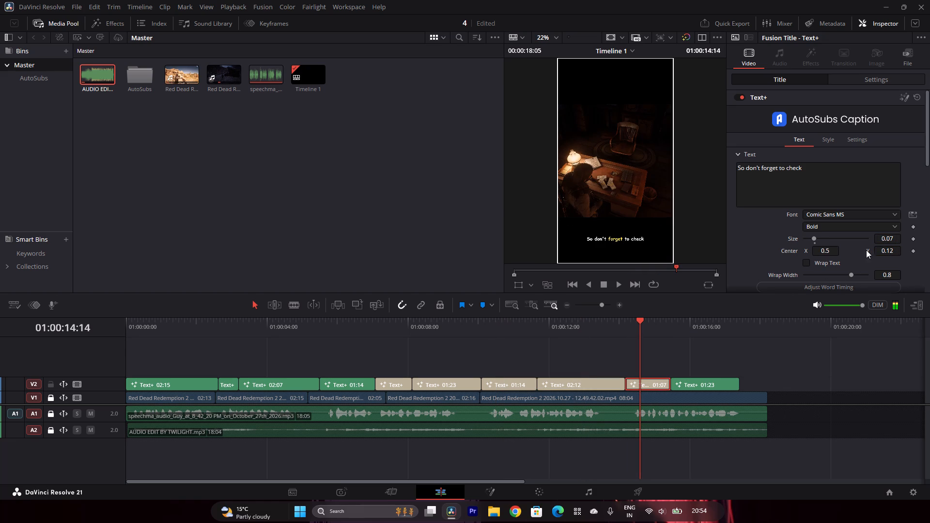
pyautogui.moveTo(881, 246); pyautogui.dragTo(465, 258)
pyautogui.moveTo(878, 237); pyautogui.dragTo(556, 258)
# Keeping it on Video 2, set the "out this location in RDR2." caption to Center Y 0.202 and size about 0.103.
pyautogui.moveTo(711, 382); pyautogui.dragTo(711, 376)
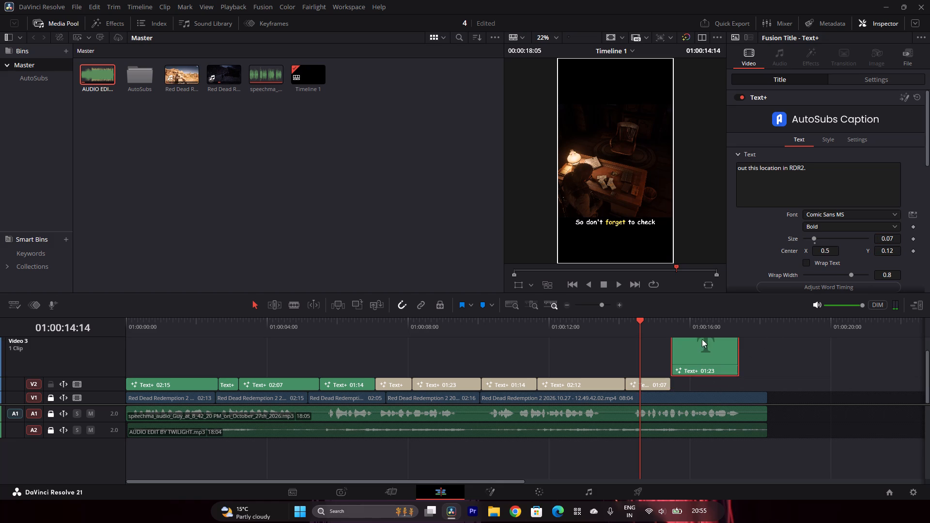
pyautogui.moveTo(692, 309); pyautogui.dragTo(698, 309)
pyautogui.moveTo(699, 349); pyautogui.dragTo(713, 385)
pyautogui.moveTo(705, 383); pyautogui.dragTo(691, 385)
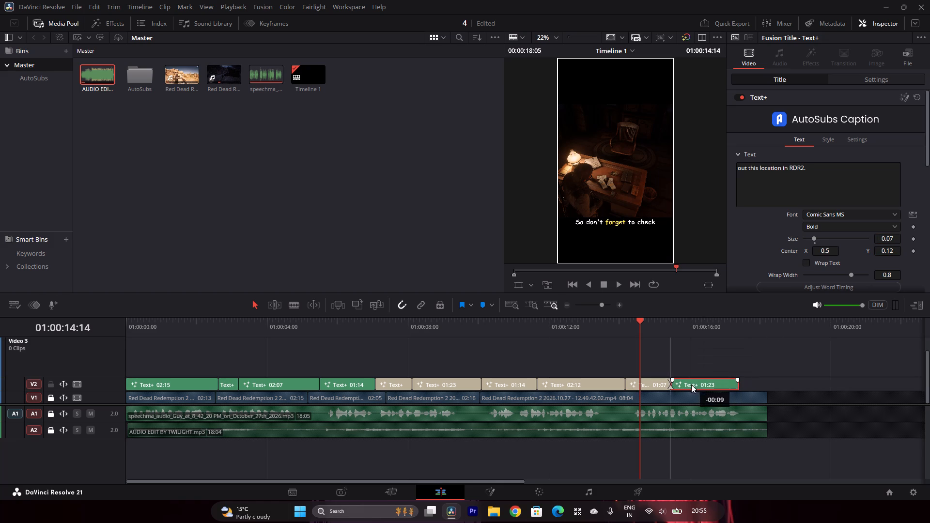
pyautogui.moveTo(691, 385); pyautogui.dragTo(691, 385)
pyautogui.moveTo(877, 251); pyautogui.dragTo(465, 260)
pyautogui.moveTo(703, 319); pyautogui.dragTo(705, 323)
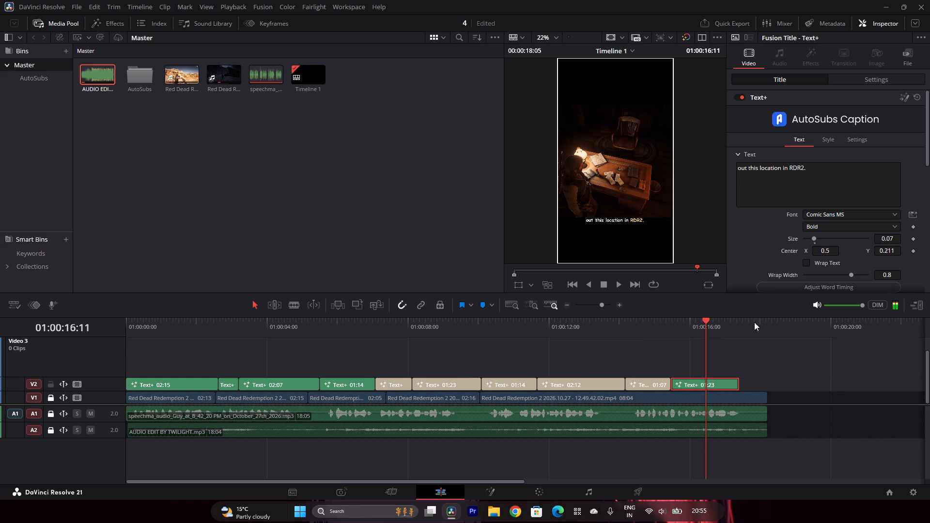
pyautogui.moveTo(888, 248); pyautogui.dragTo(887, 256)
pyautogui.moveTo(887, 256); pyautogui.dragTo(886, 258)
pyautogui.moveTo(880, 236); pyautogui.dragTo(538, 250)
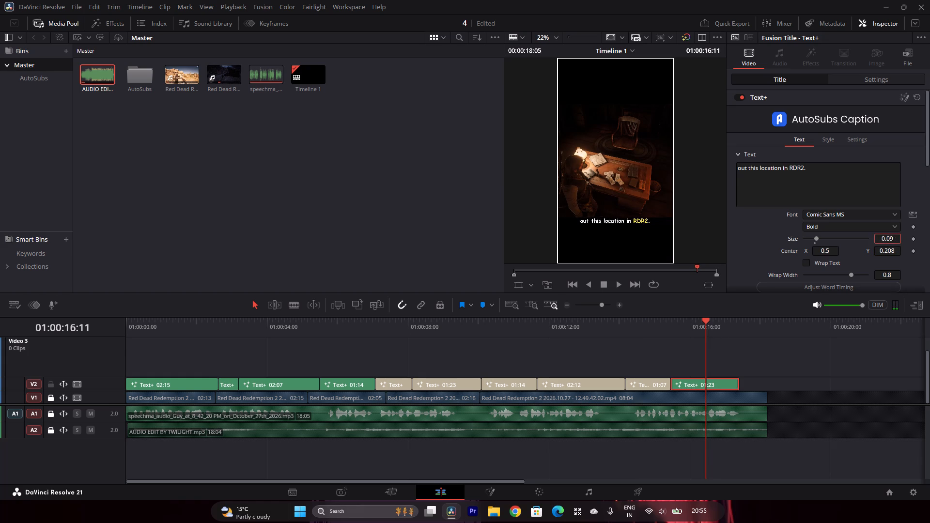
pyautogui.moveTo(538, 250); pyautogui.dragTo(596, 261)
pyautogui.click(897, 251)
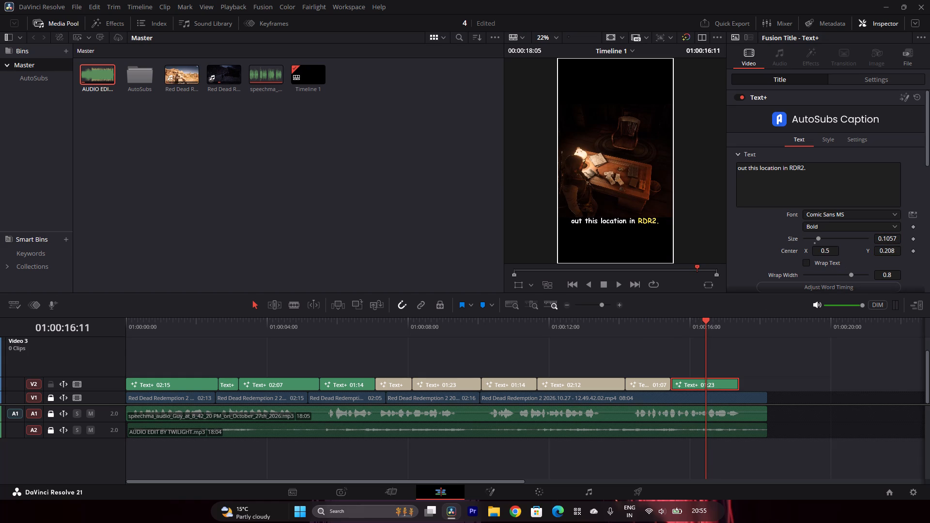
pyautogui.moveTo(891, 239); pyautogui.dragTo(890, 238)
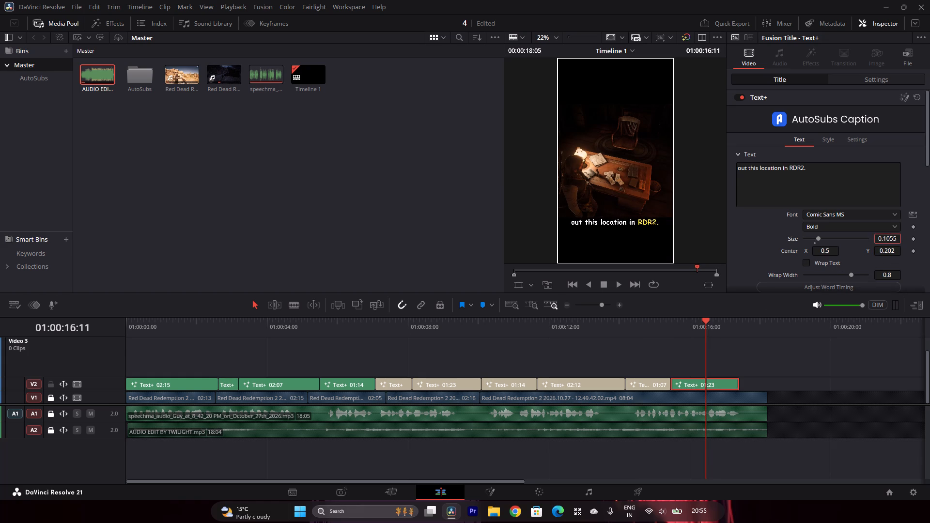
pyautogui.moveTo(890, 238); pyautogui.dragTo(876, 244)
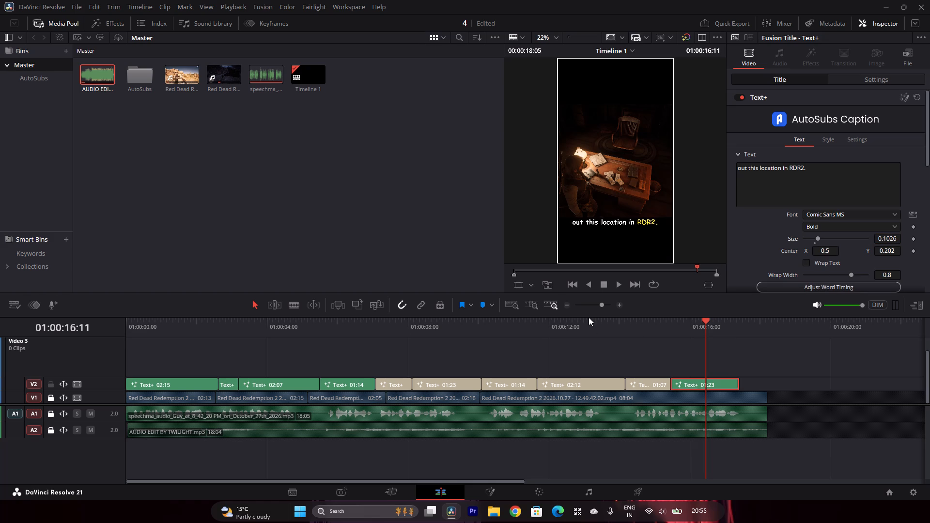
# Play the whole short full screen from the start to review the captions, cuts and audio, and return to the Edit page.
pyautogui.moveTo(589, 317); pyautogui.dragTo(361, 340)
pyautogui.moveTo(372, 320); pyautogui.dragTo(92, 322)
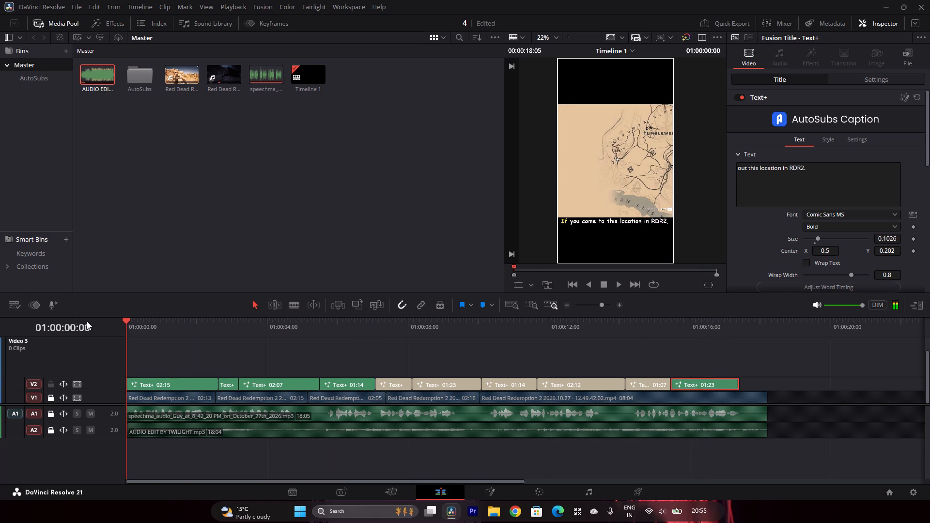
pyautogui.click(387, 497)
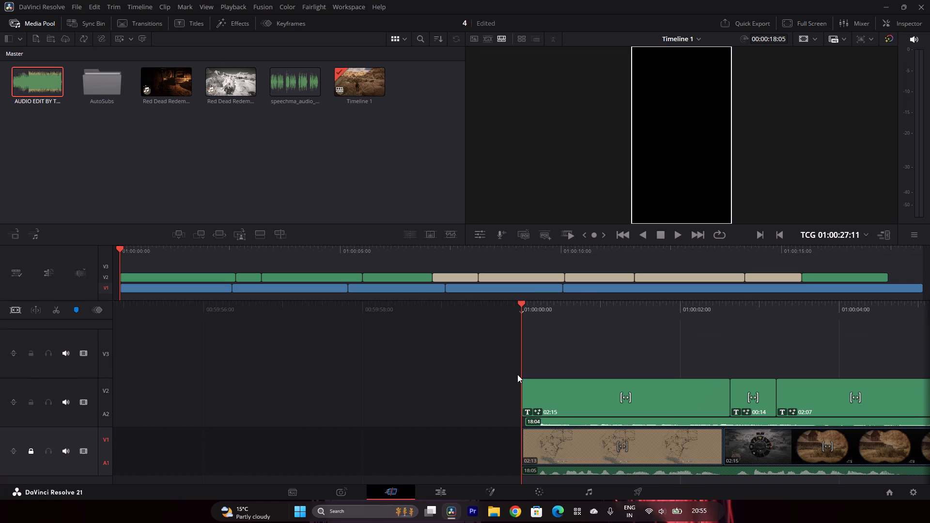
pyautogui.click(796, 23)
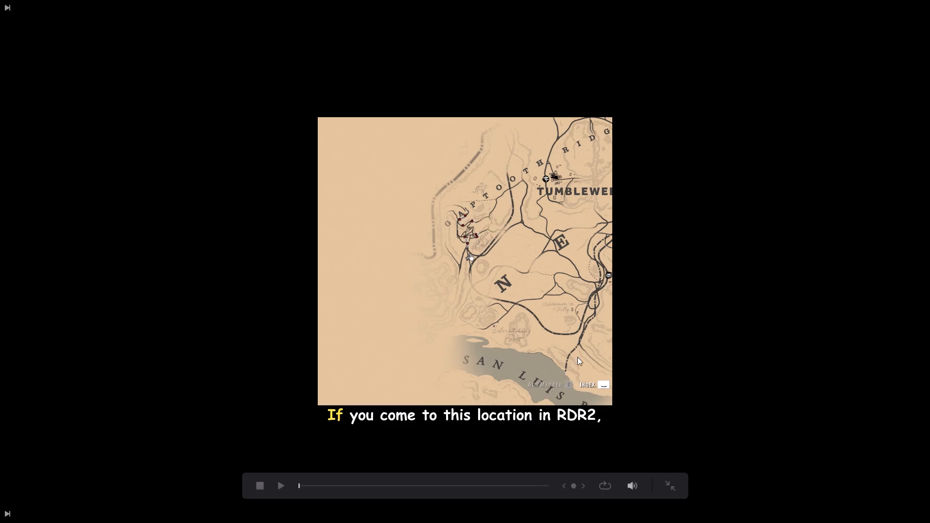
pyautogui.press('space')
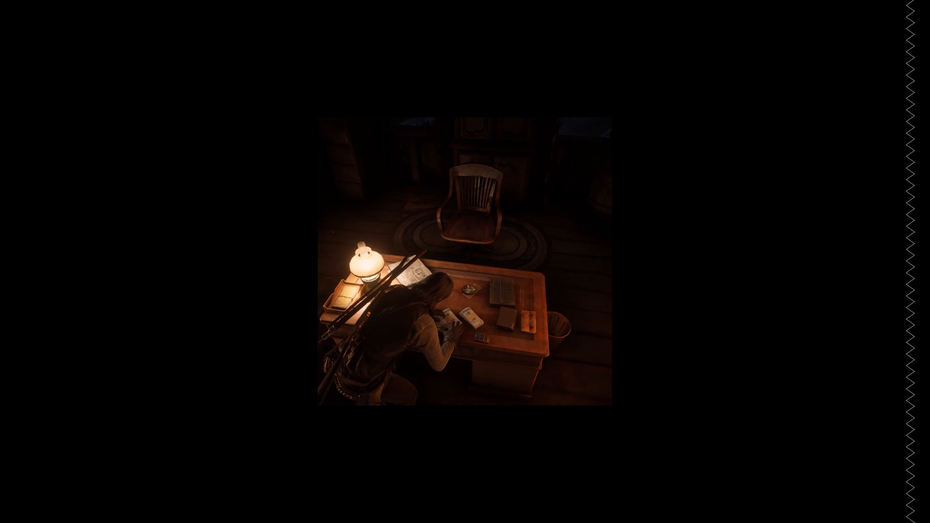
pyautogui.press('Escape')
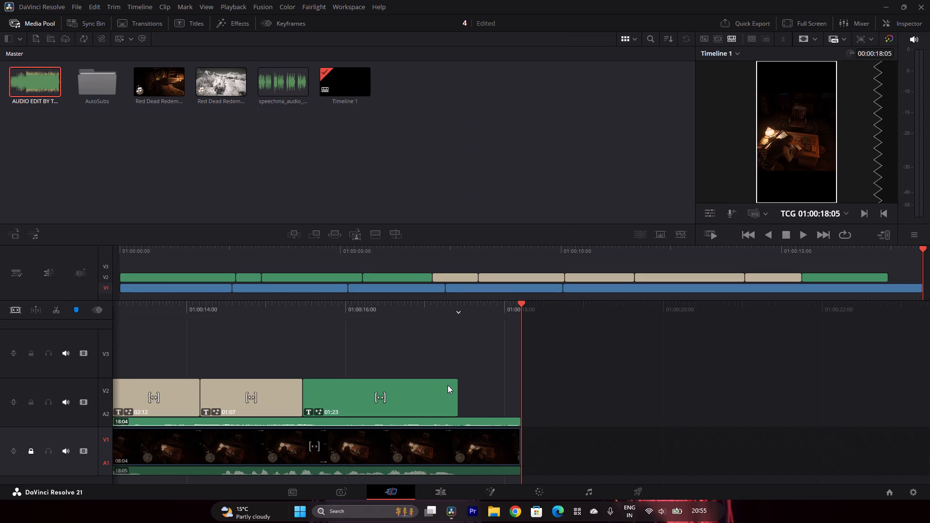
pyautogui.moveTo(481, 308); pyautogui.dragTo(451, 308)
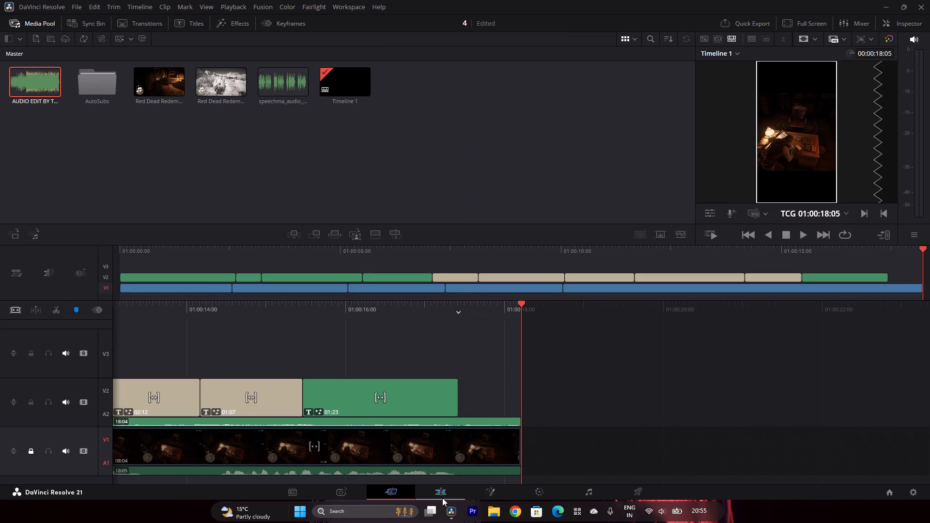
pyautogui.click(440, 481)
pyautogui.click(443, 487)
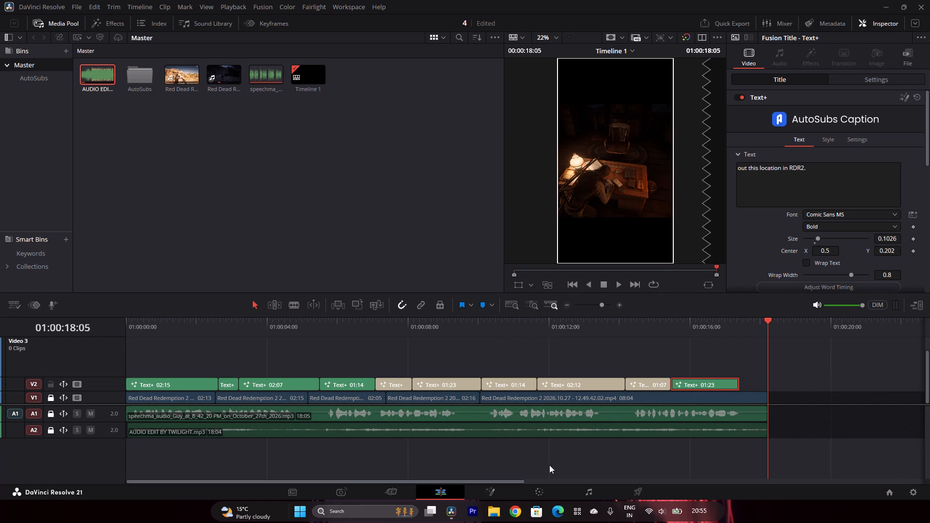
# In the render settings, enable video export and set the resolution to 1080 x 1920 HD.
pyautogui.click(622, 489)
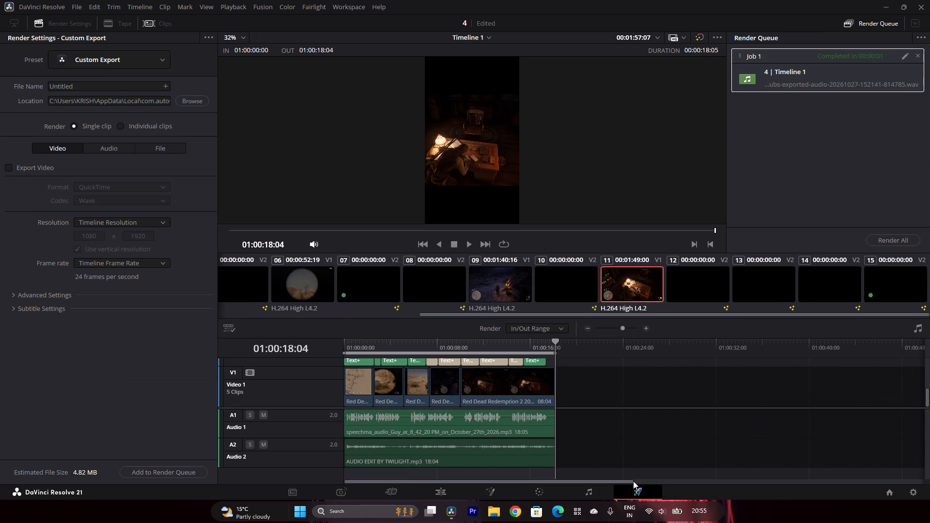
pyautogui.click(20, 169)
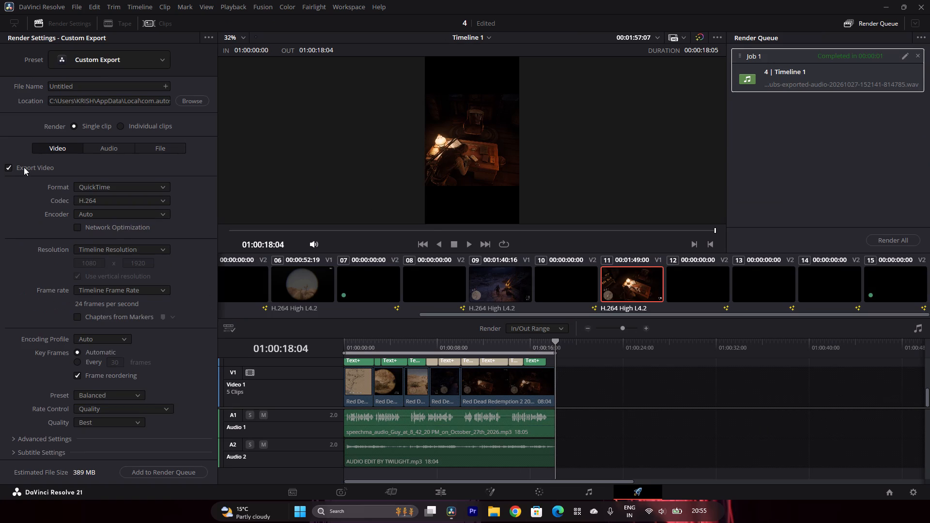
pyautogui.click(105, 290)
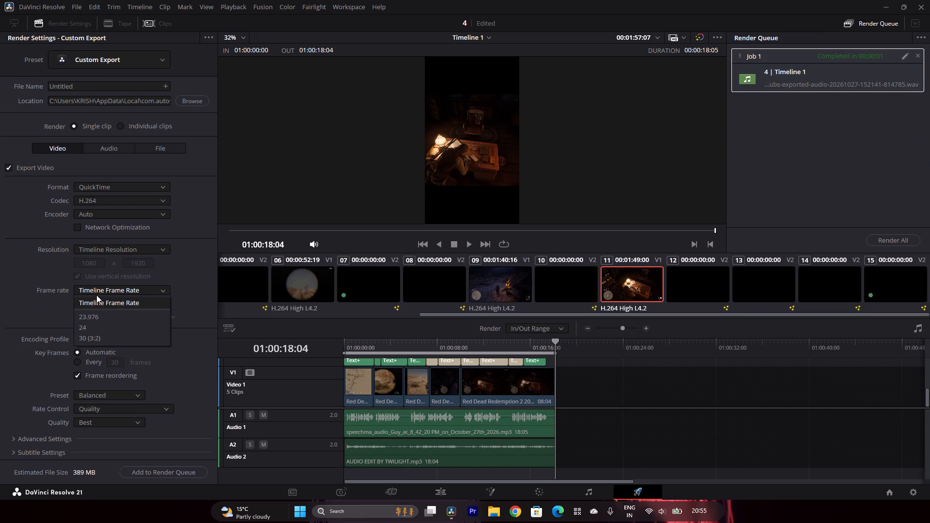
pyautogui.click(114, 249)
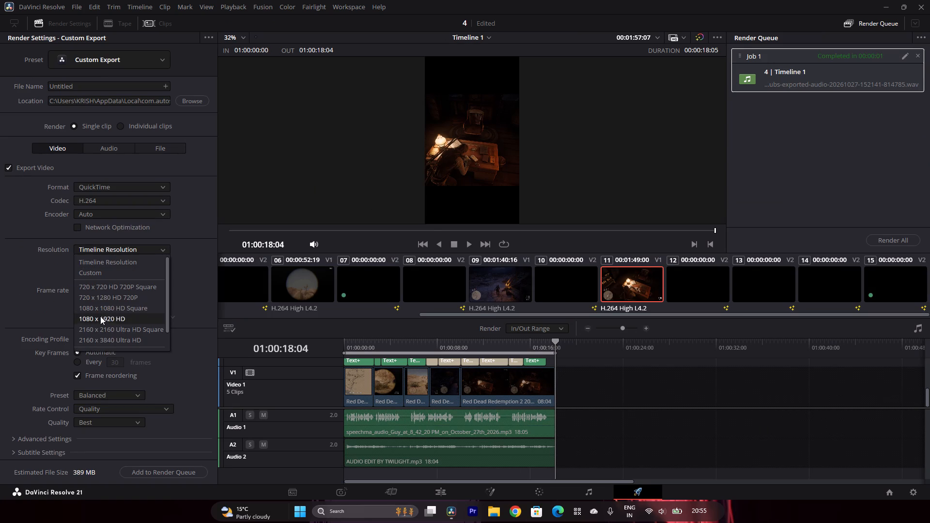
pyautogui.click(106, 319)
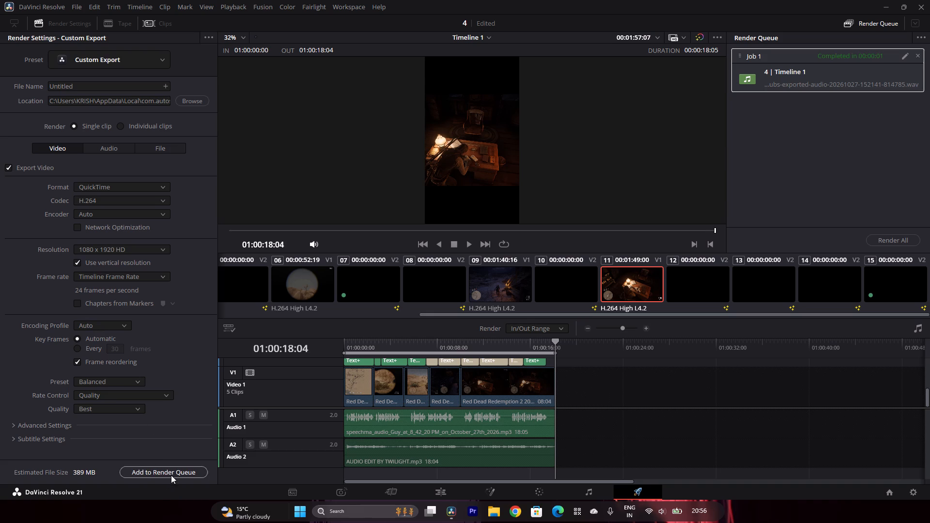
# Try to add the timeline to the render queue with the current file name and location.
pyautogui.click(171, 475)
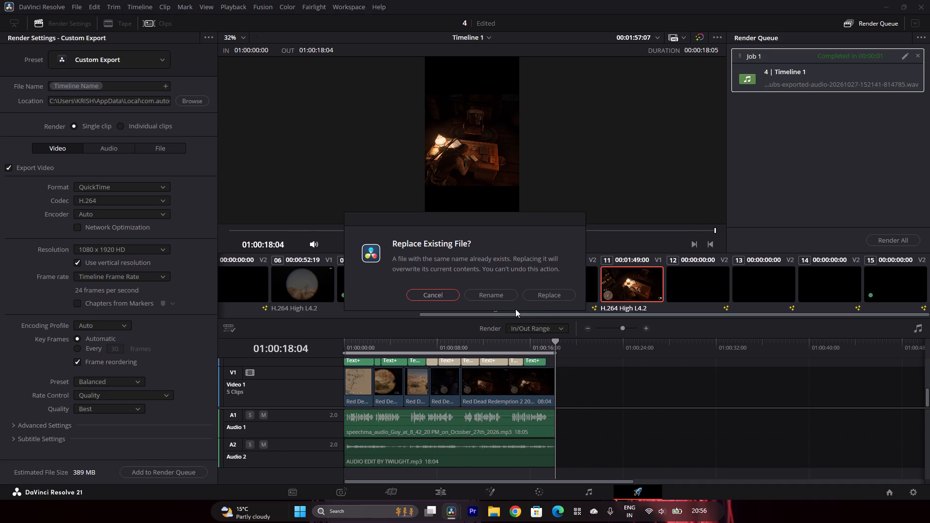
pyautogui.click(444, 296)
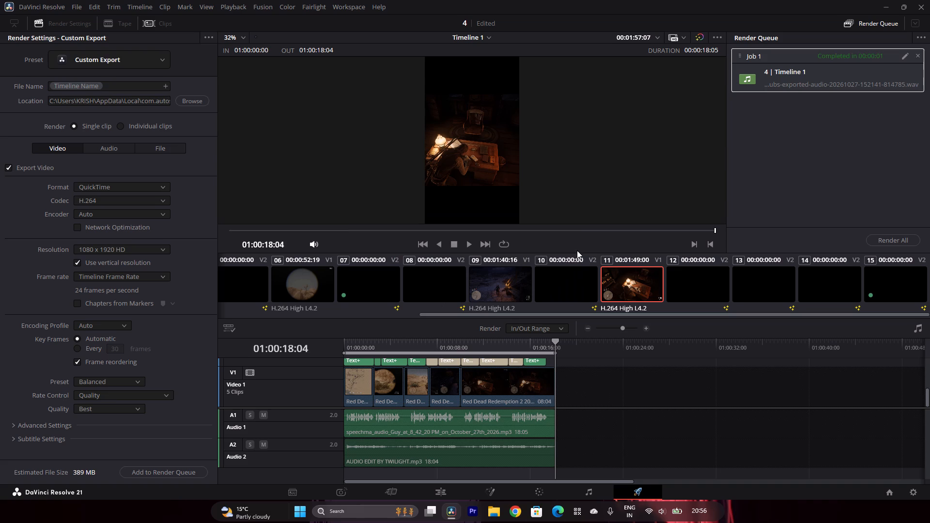
# Remove the completed audio export job from the render queue.
pyautogui.click(919, 55)
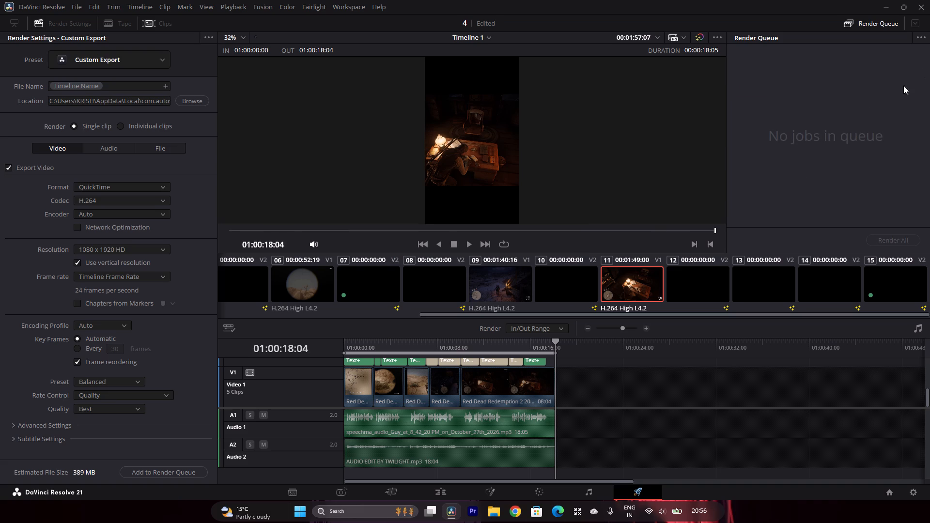
# Clear the export file name and set the render location to the Videos folder.
pyautogui.click(120, 87)
pyautogui.press('BackSpace')
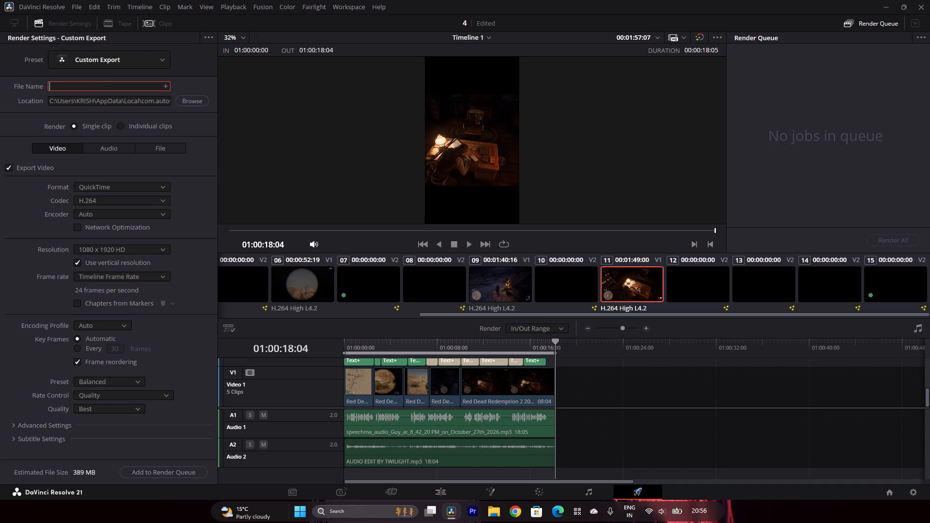
pyautogui.click(191, 98)
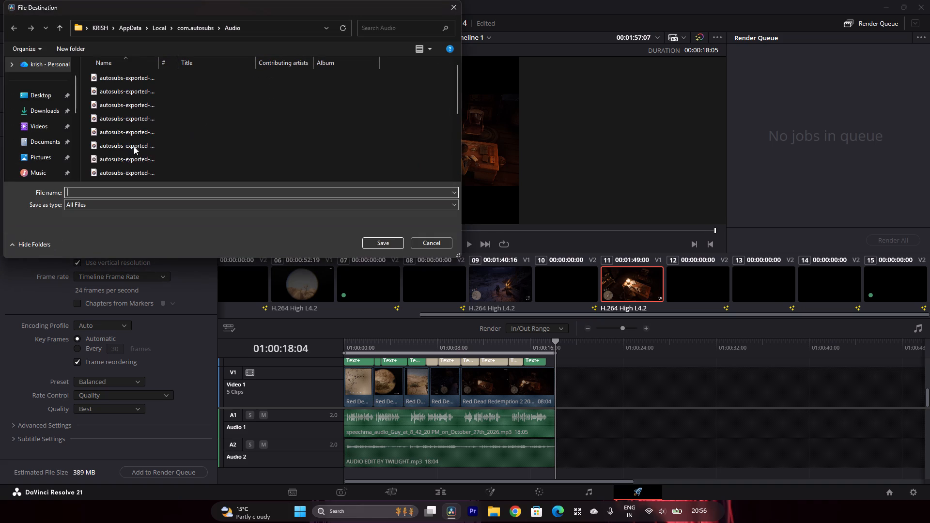
pyautogui.click(34, 127)
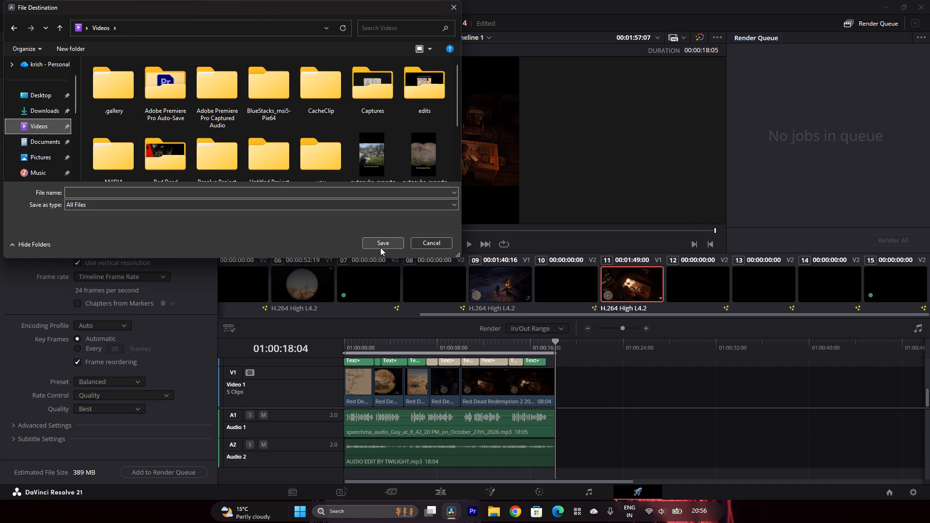
pyautogui.click(380, 247)
# Name the export file "DEL LOBO gang hide out part -3".
pyautogui.click(99, 84)
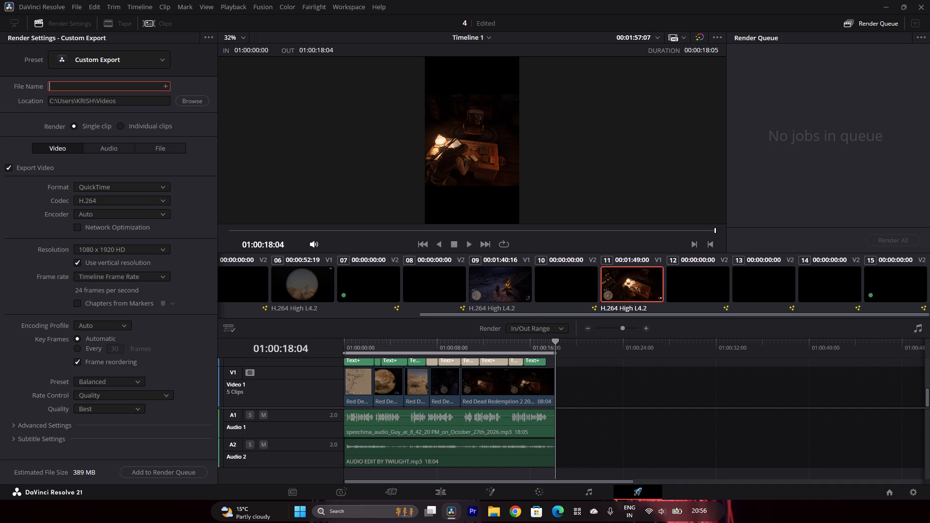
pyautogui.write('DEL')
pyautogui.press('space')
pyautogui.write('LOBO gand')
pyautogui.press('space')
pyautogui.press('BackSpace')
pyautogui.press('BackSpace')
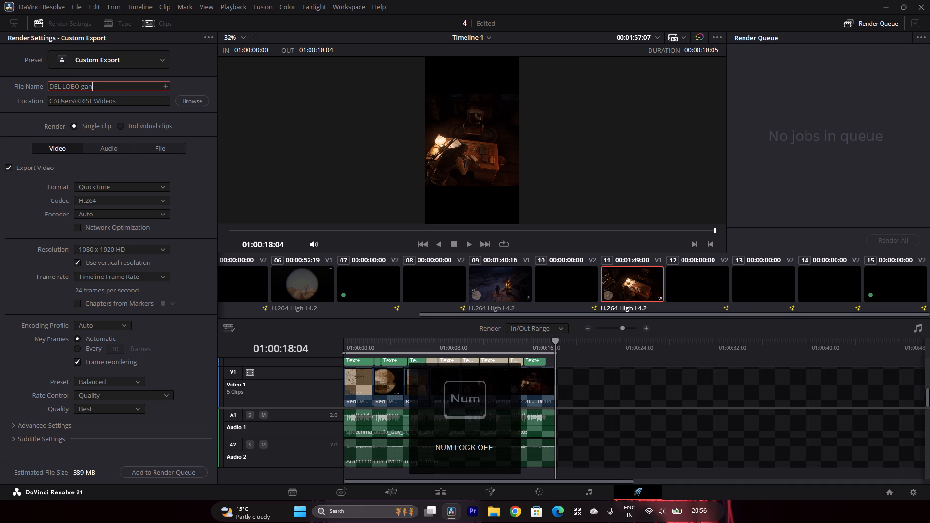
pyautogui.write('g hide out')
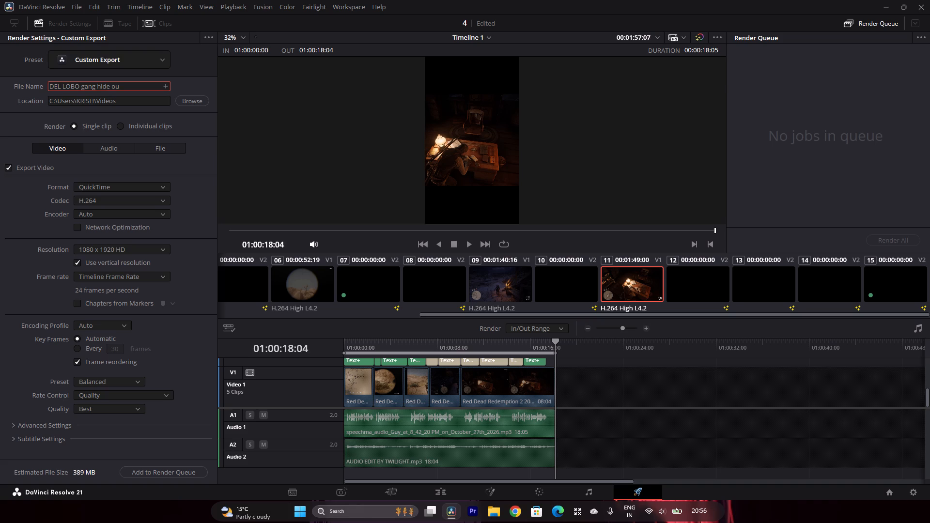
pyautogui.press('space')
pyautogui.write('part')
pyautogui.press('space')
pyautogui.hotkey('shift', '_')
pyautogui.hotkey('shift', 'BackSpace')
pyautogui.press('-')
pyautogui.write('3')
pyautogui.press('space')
# Add the named export to the render queue and render it.
pyautogui.click(177, 472)
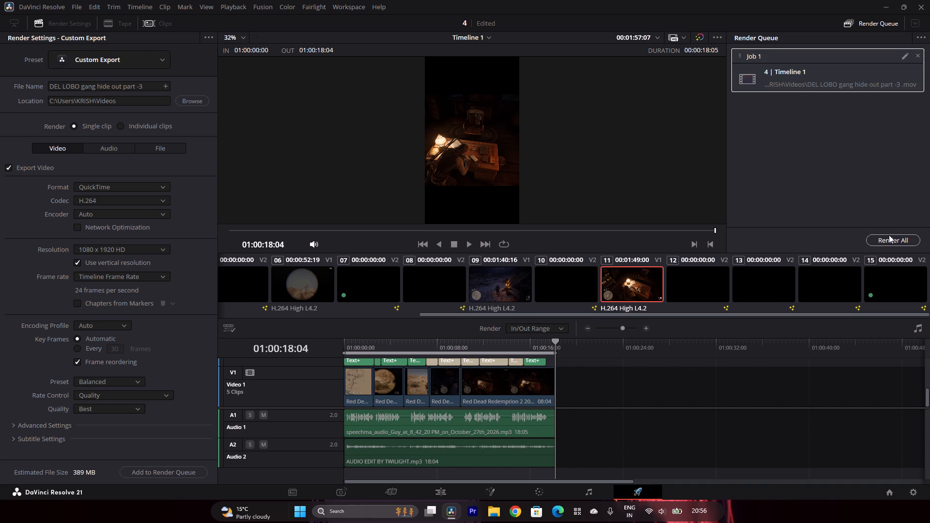
pyautogui.click(892, 238)
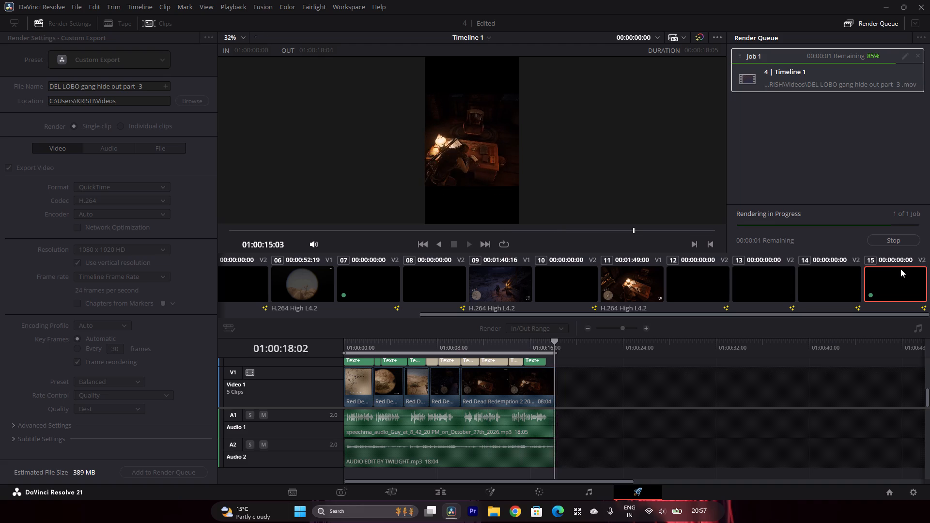
# Switch to File Explorer and open the Videos folder to locate the rendered short.
pyautogui.click(495, 514)
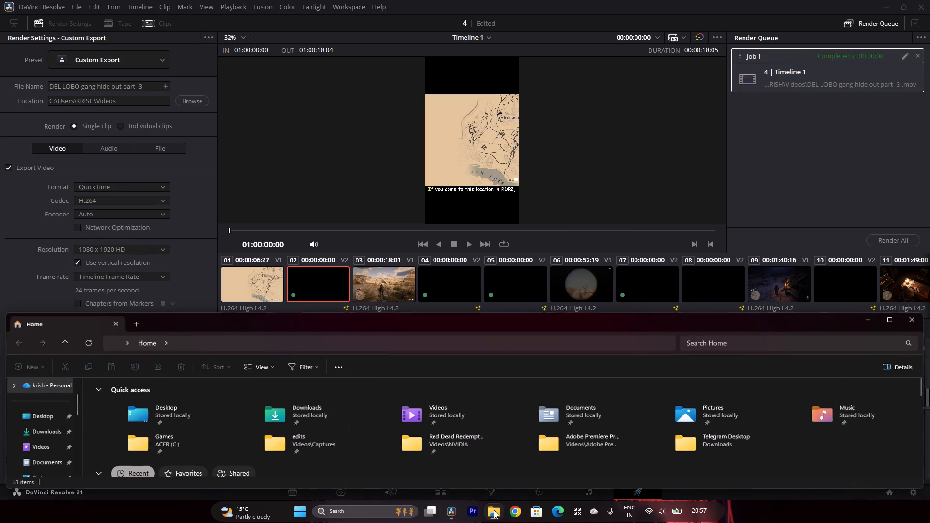
pyautogui.doubleClick(42, 439)
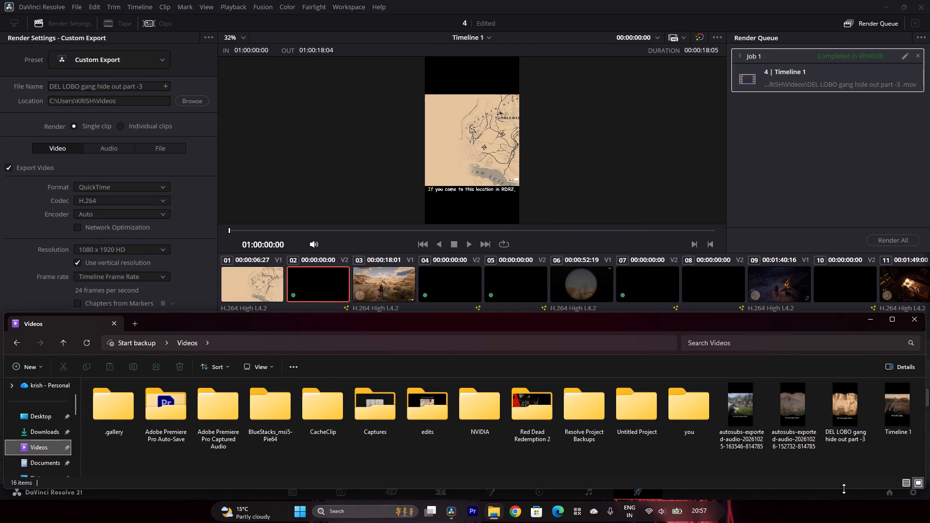
# Close File Explorer, return to DaVinci Resolve and create a new project named "cha".
pyautogui.click(908, 317)
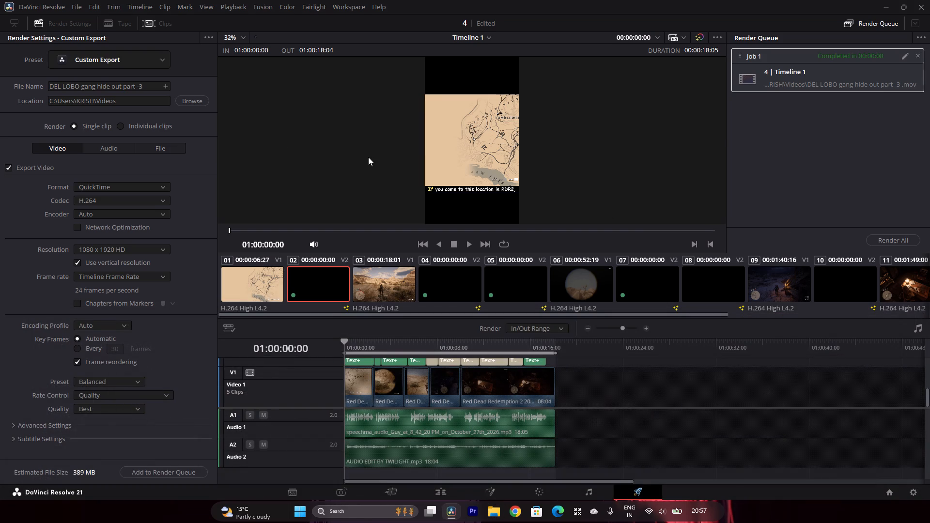
pyautogui.click(34, 5)
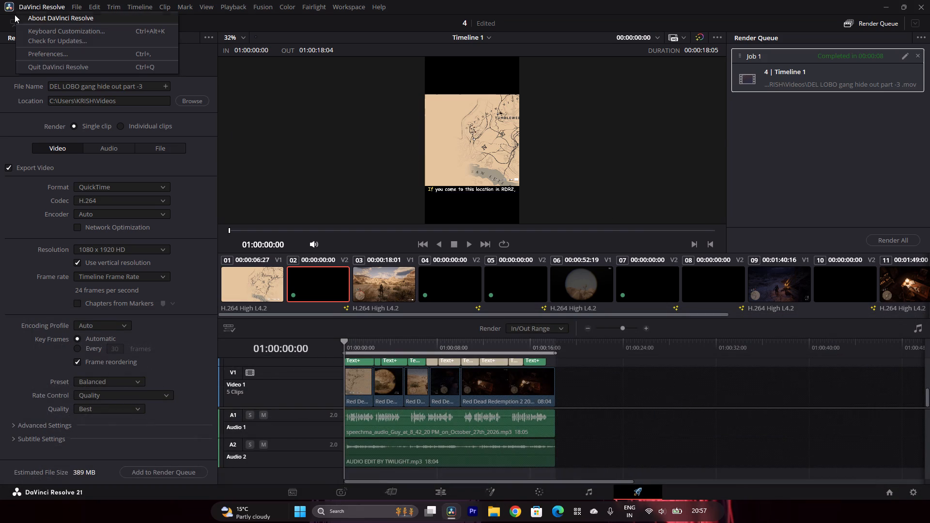
pyautogui.click(351, 121)
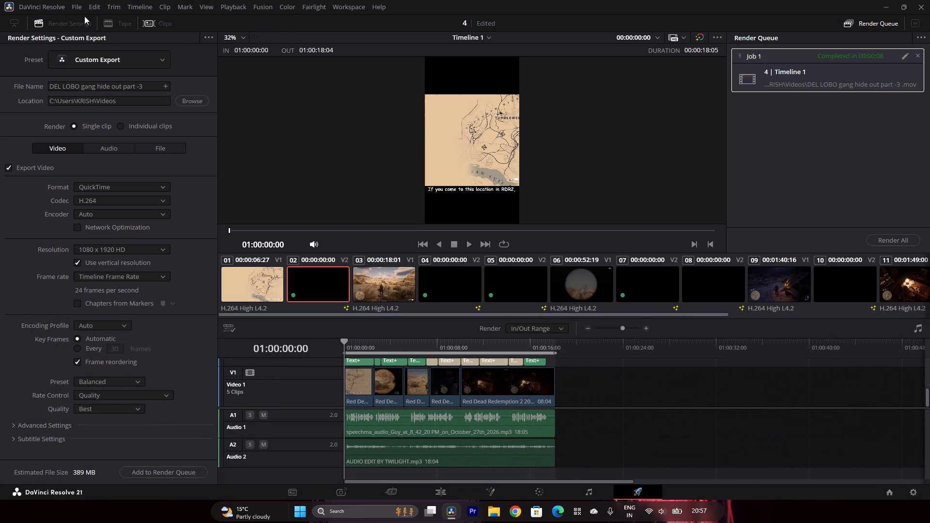
pyautogui.click(76, 9)
pyautogui.click(86, 12)
pyautogui.click(90, 16)
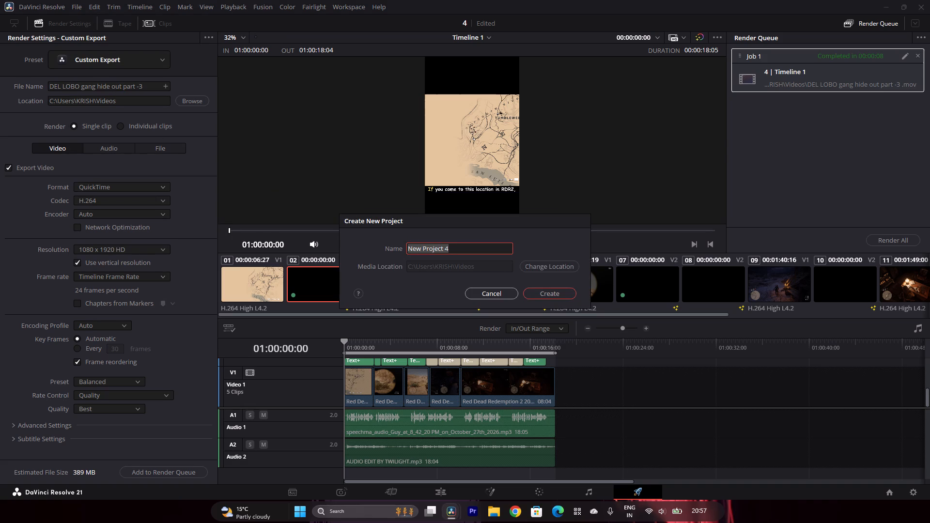
pyautogui.press('BackSpace')
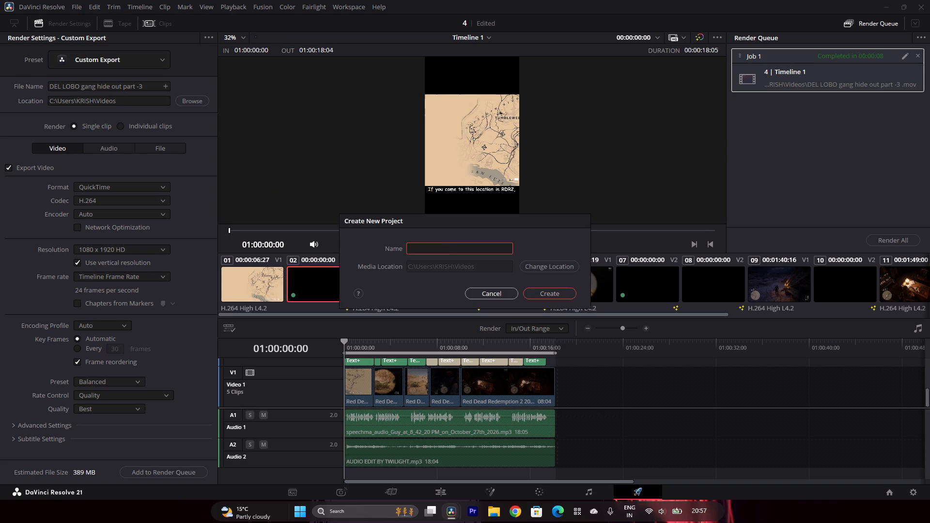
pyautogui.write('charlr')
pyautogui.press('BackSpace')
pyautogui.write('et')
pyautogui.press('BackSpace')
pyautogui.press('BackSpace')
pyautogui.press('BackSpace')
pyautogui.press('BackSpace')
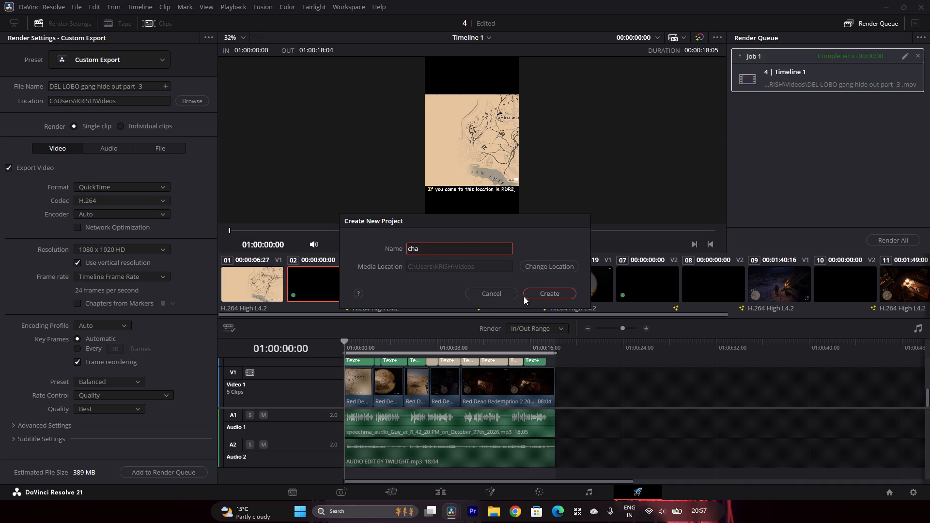
pyautogui.click(538, 292)
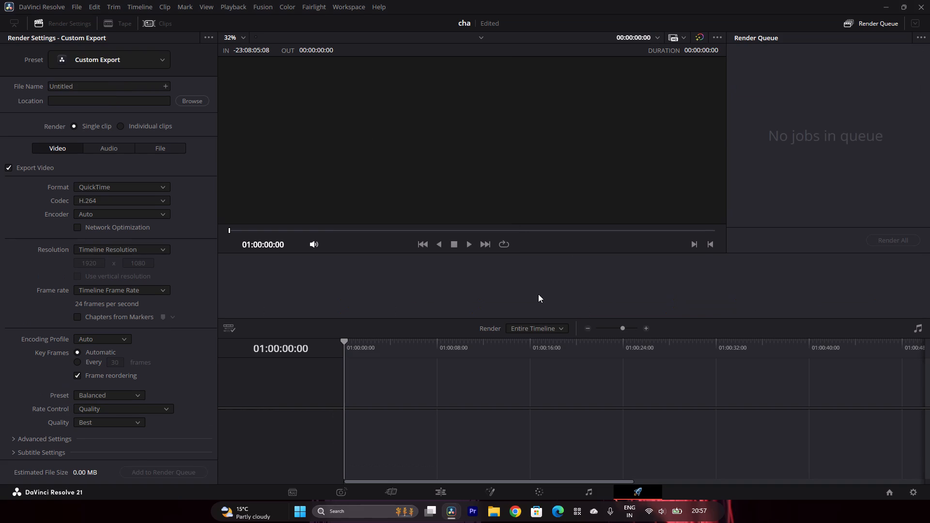
# Open the new project's Cut page for editing and switch to File Explorer to browse for source media.
pyautogui.click(391, 492)
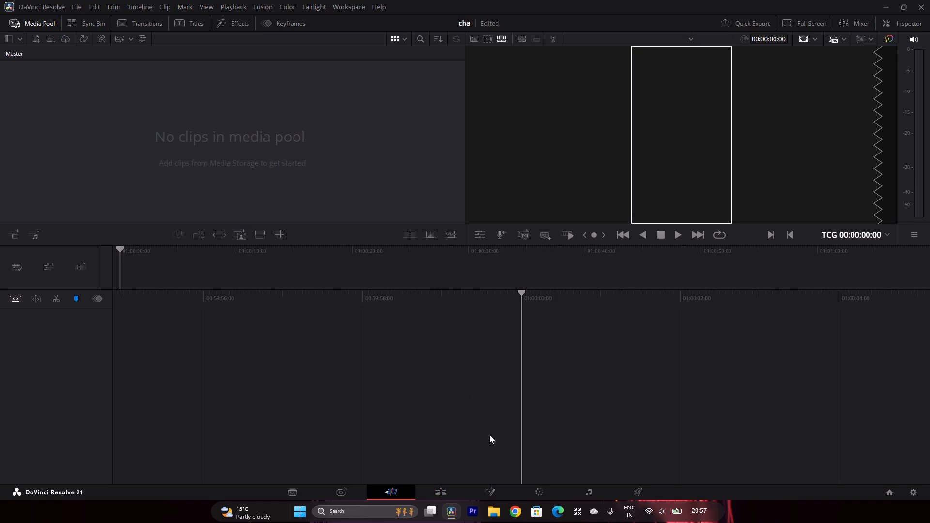
pyautogui.click(500, 515)
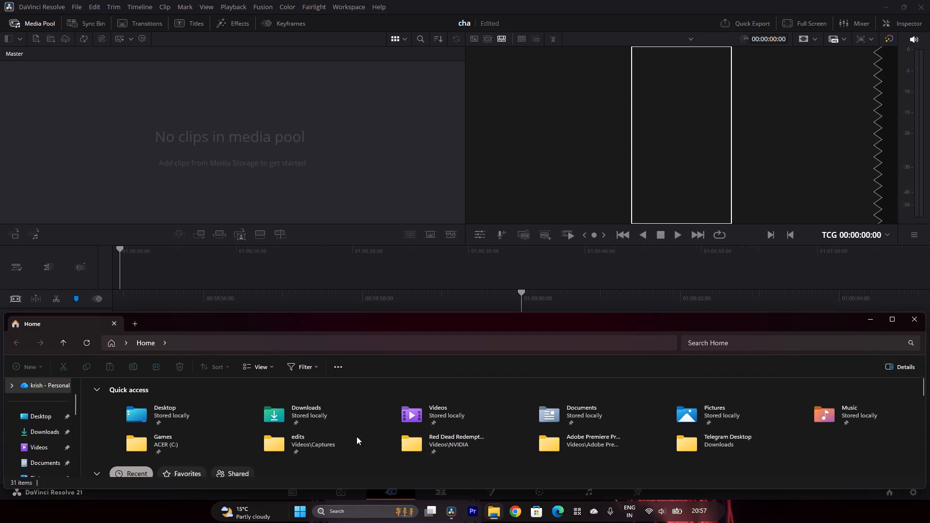